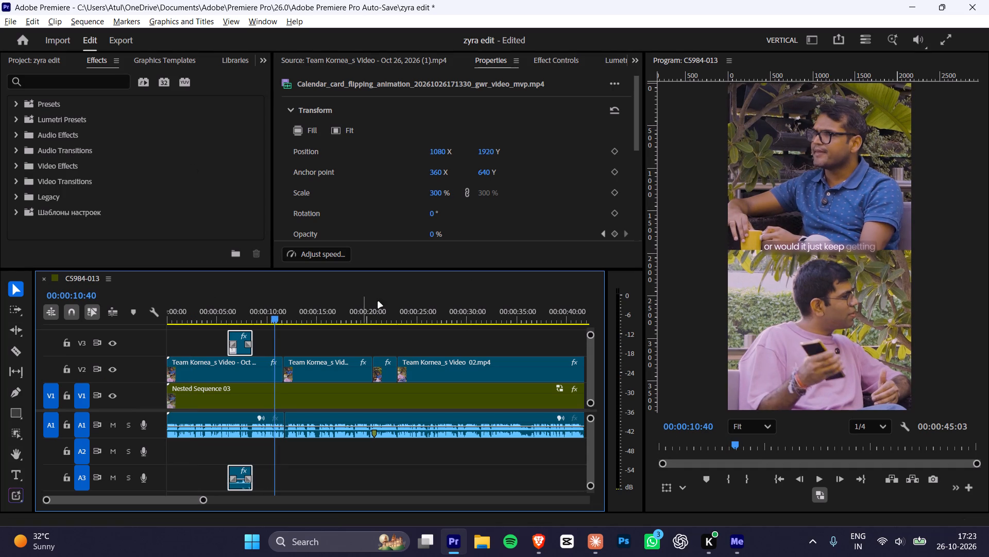
Open the file import dialog from the zyra edit project's media bin.
{"action": "left_click", "coordinate": [38, 62]}
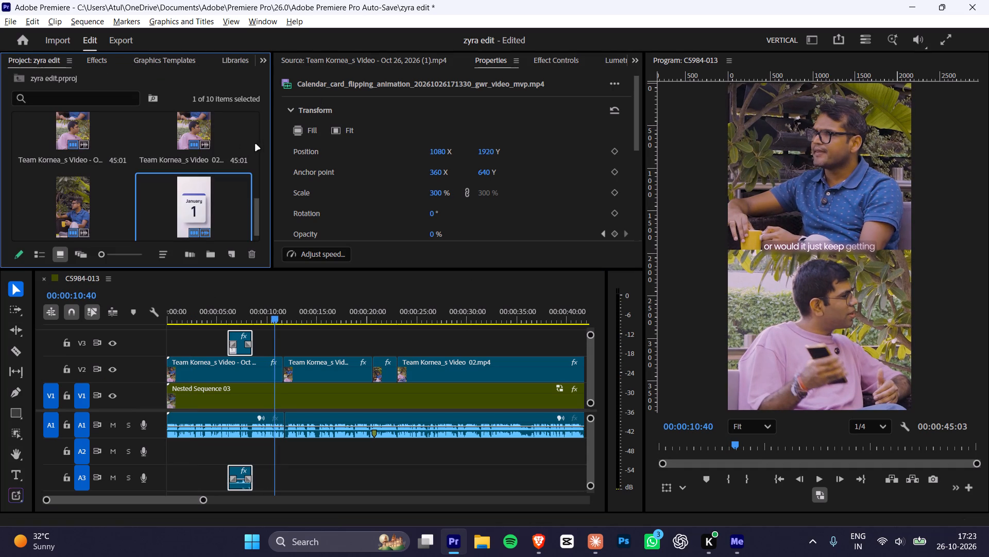
{"action": "double_click", "coordinate": [255, 144]}
{"action": "double_click", "coordinate": [249, 185]}
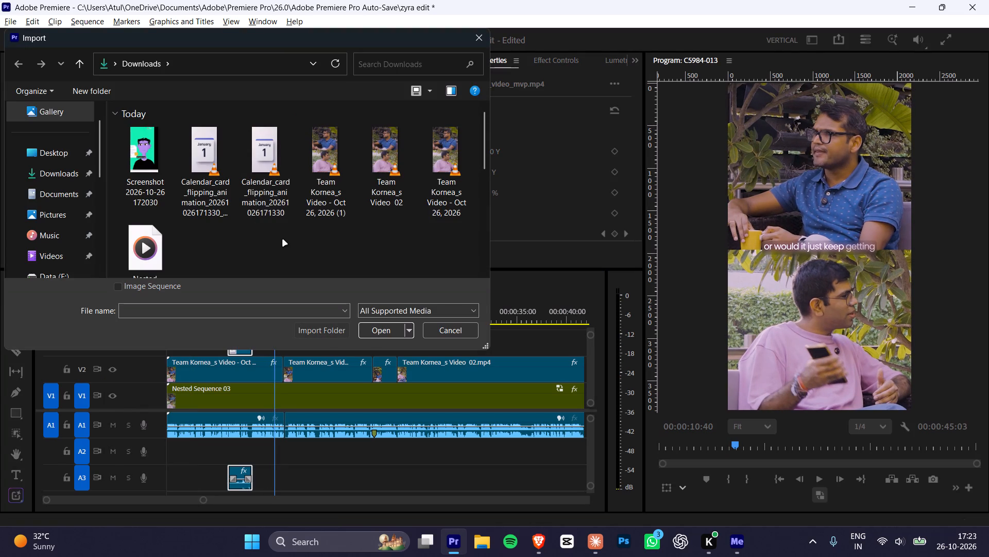
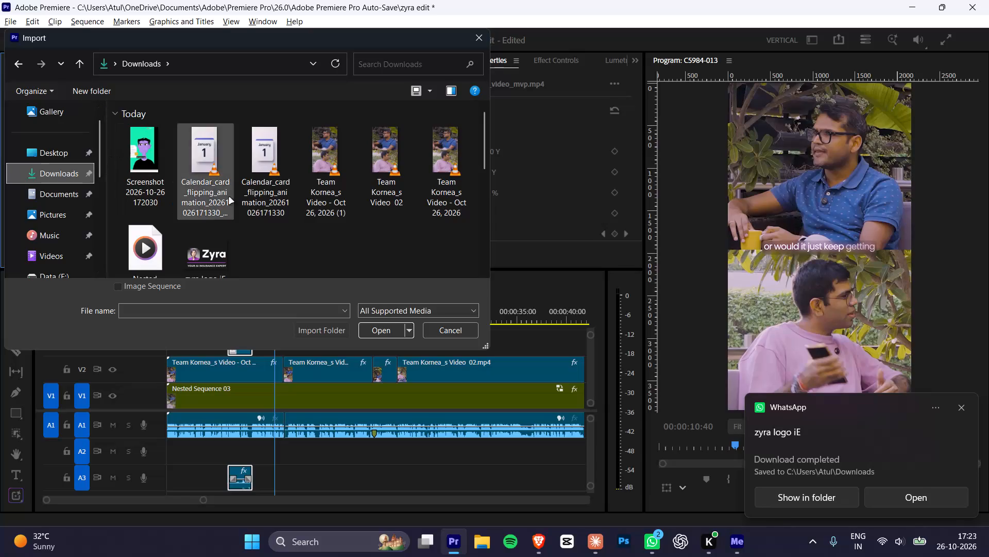
Import the "zyra logo iE" image from the Downloads folder into the project.
{"action": "left_click", "coordinate": [217, 261]}
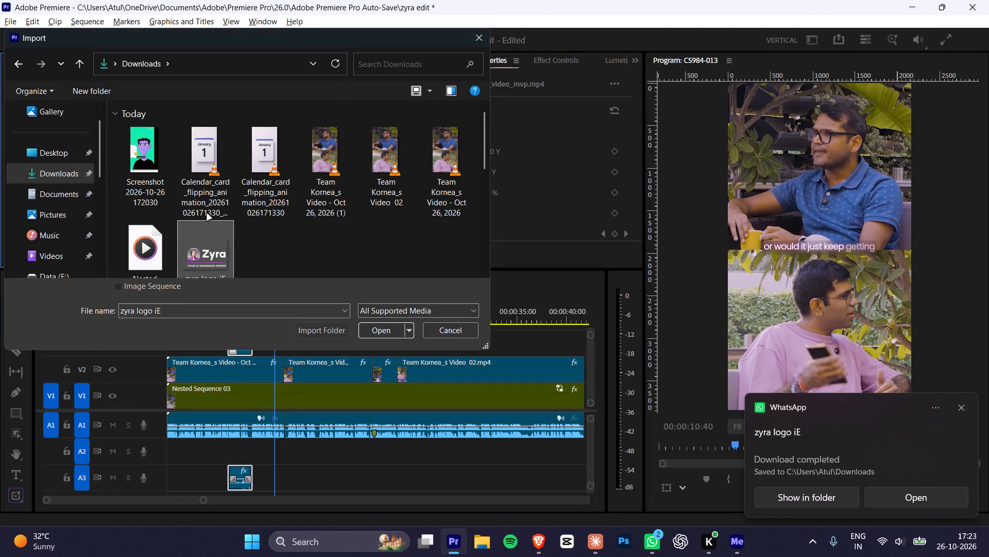
{"action": "double_click", "coordinate": [207, 214]}
Place the zyra logo image on a new V4 track above the calendar clip, starting at the beginning of the sequence.
{"action": "scroll", "coordinate": [267, 306], "scroll_direction": "up", "scroll_amount": 2}
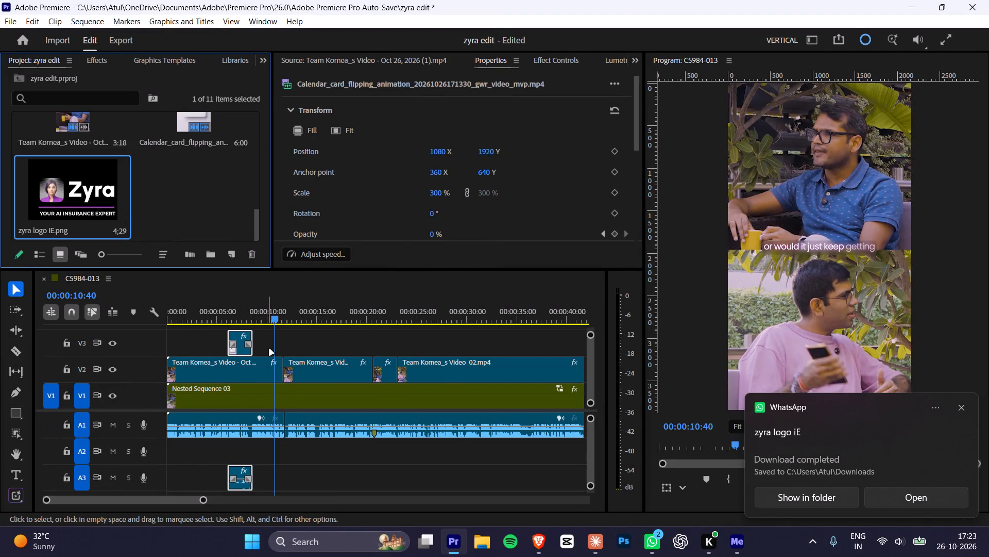
{"action": "scroll", "coordinate": [269, 349], "scroll_direction": "down", "scroll_amount": 4, "text": "alt"}
{"action": "left_click_drag", "start_coordinate": [308, 268], "coordinate": [317, 204]}
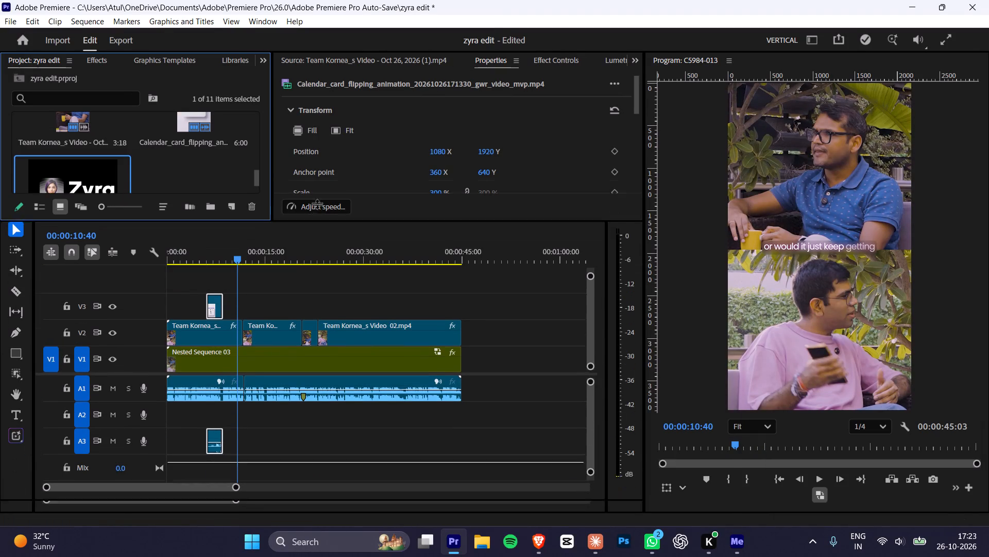
{"action": "left_click_drag", "start_coordinate": [317, 204], "coordinate": [318, 201]}
{"action": "scroll", "coordinate": [265, 287], "scroll_direction": "up", "scroll_amount": 3}
{"action": "left_click_drag", "start_coordinate": [80, 165], "coordinate": [250, 280]}
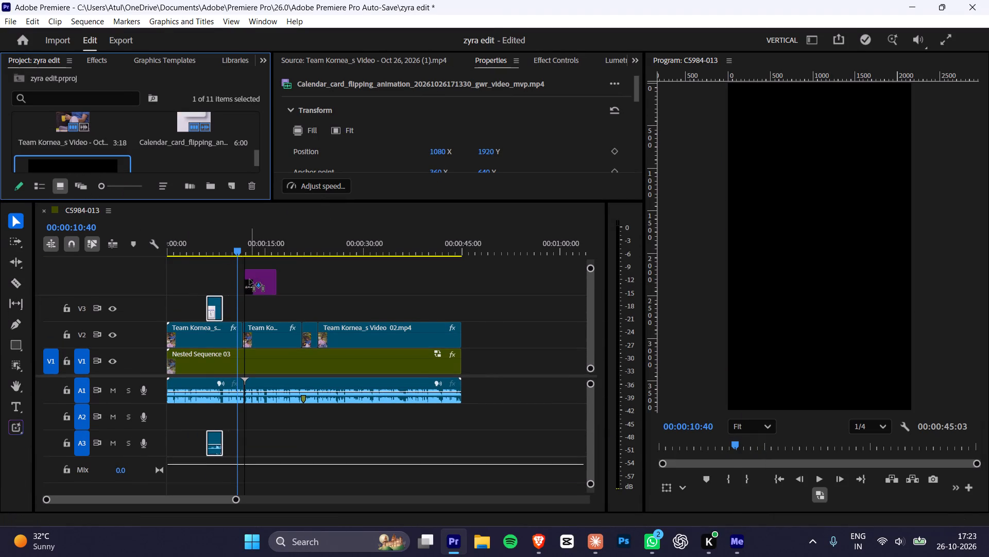
{"action": "left_click_drag", "start_coordinate": [250, 280], "coordinate": [161, 273]}
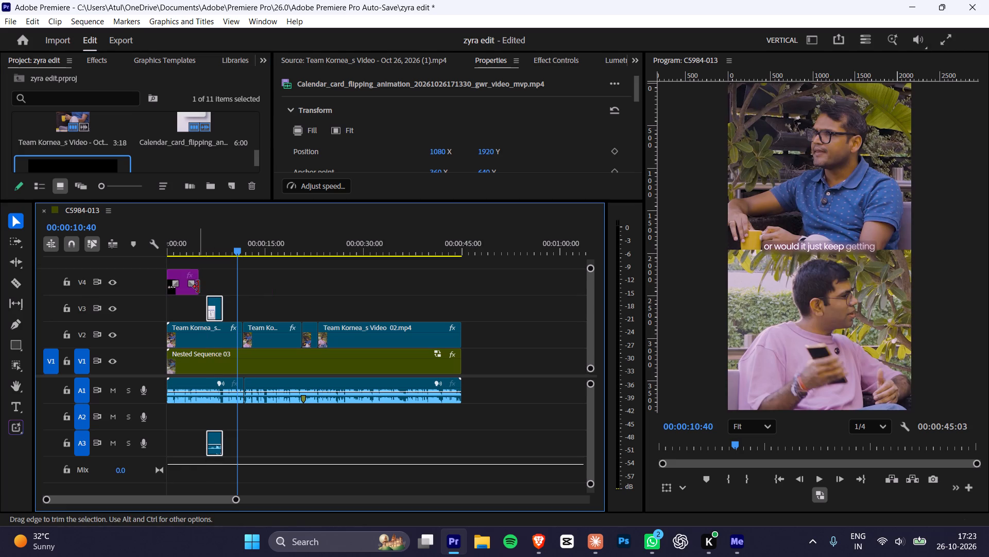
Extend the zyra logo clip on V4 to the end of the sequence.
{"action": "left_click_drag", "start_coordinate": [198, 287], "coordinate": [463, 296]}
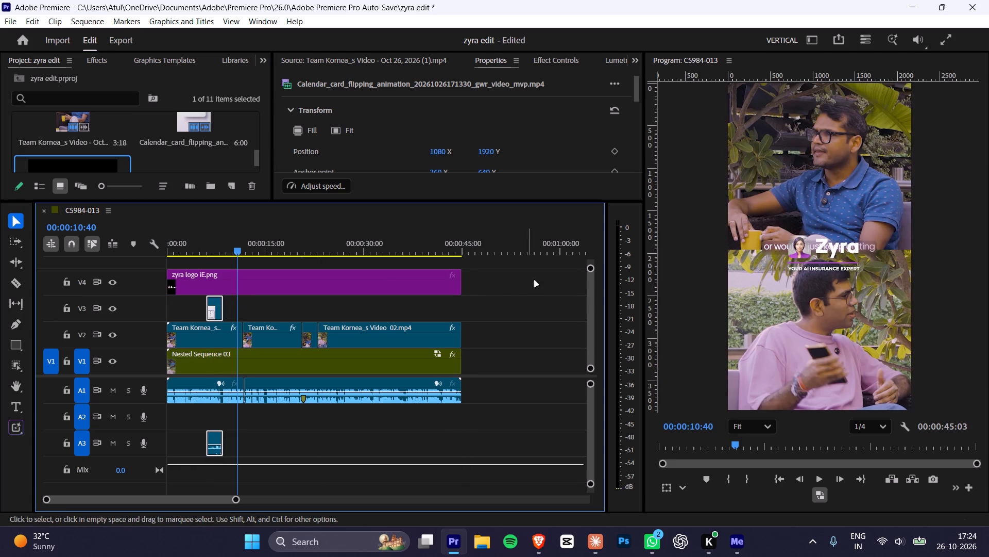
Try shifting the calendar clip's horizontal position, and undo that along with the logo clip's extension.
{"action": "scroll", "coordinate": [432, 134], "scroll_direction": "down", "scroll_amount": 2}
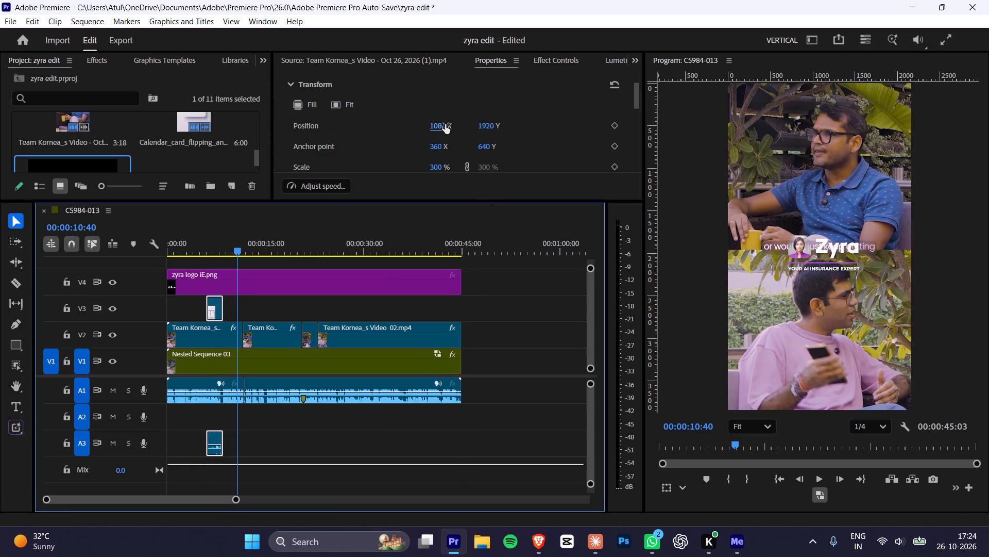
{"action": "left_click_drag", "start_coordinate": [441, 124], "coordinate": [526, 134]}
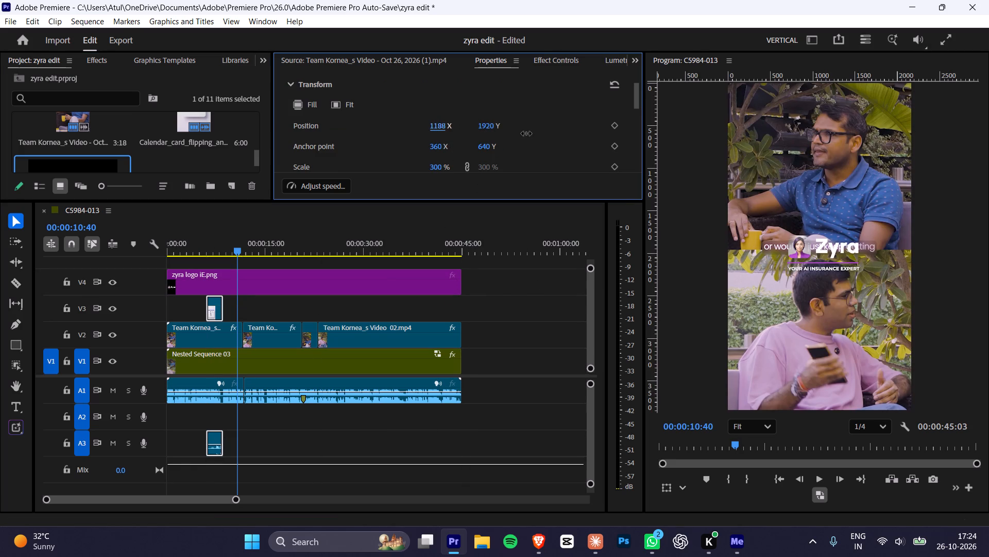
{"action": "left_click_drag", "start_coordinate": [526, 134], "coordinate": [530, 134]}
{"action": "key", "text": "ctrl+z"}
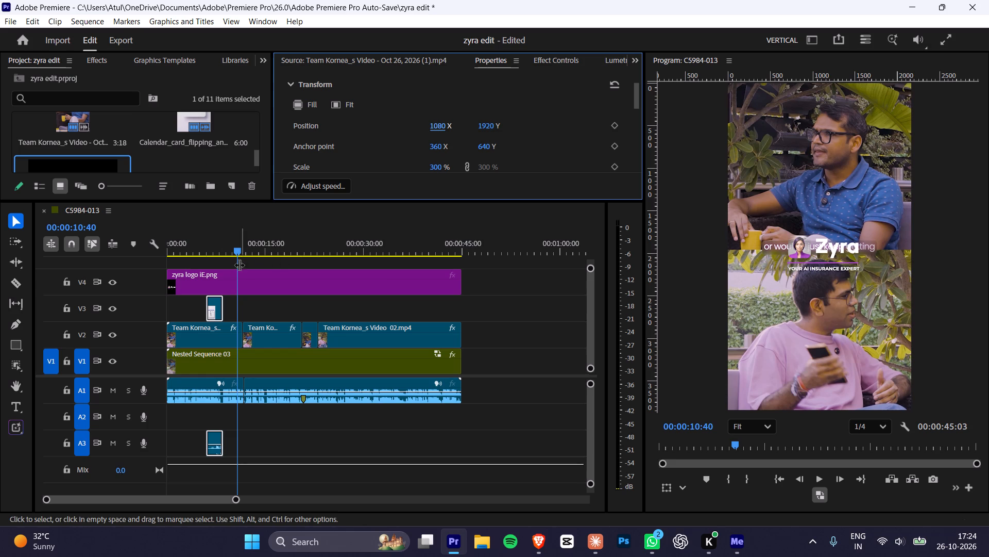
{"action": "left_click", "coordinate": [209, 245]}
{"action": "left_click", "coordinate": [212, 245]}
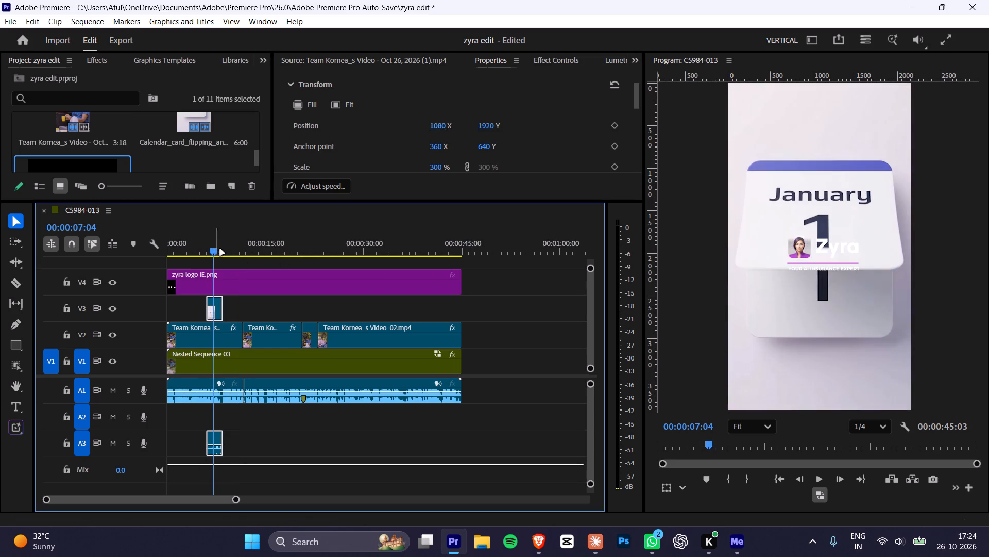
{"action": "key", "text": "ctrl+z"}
Select the zyra logo clip on V4 and extend it to the end of the sequence.
{"action": "left_click", "coordinate": [179, 278]}
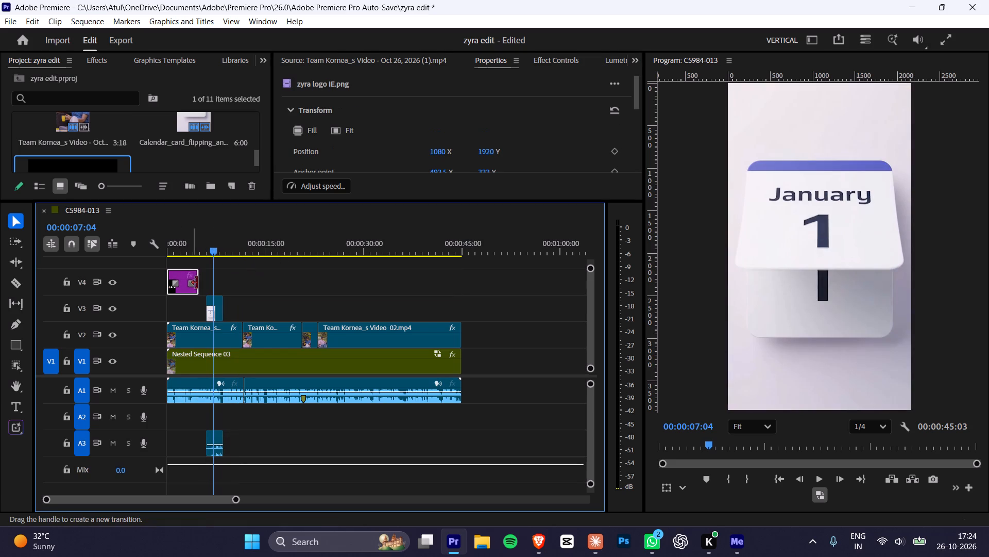
{"action": "left_click_drag", "start_coordinate": [198, 283], "coordinate": [463, 286]}
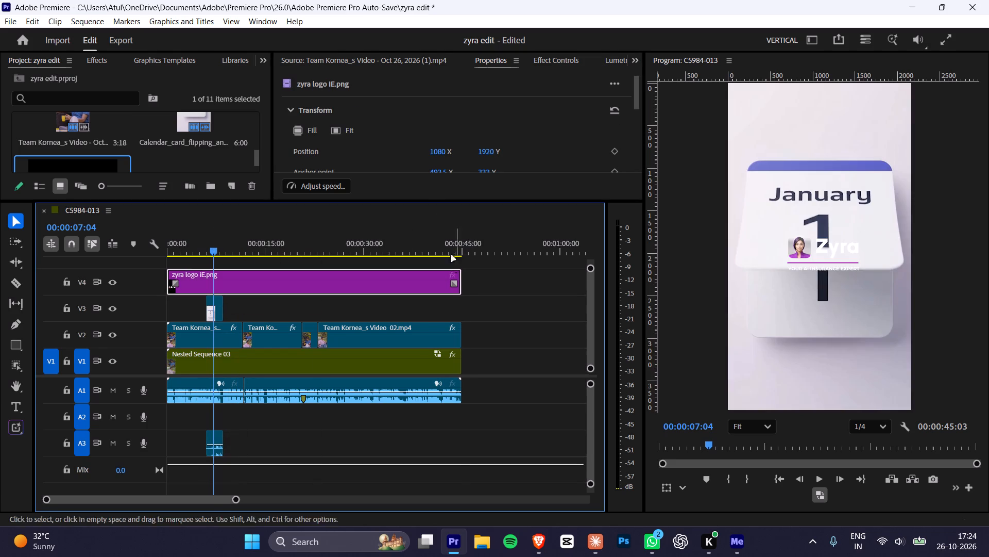
With the playhead at 00:00:02:37, scale the zyra logo to 56% and set its position to 1710 X, 289 Y.
{"action": "left_click", "coordinate": [191, 253]}
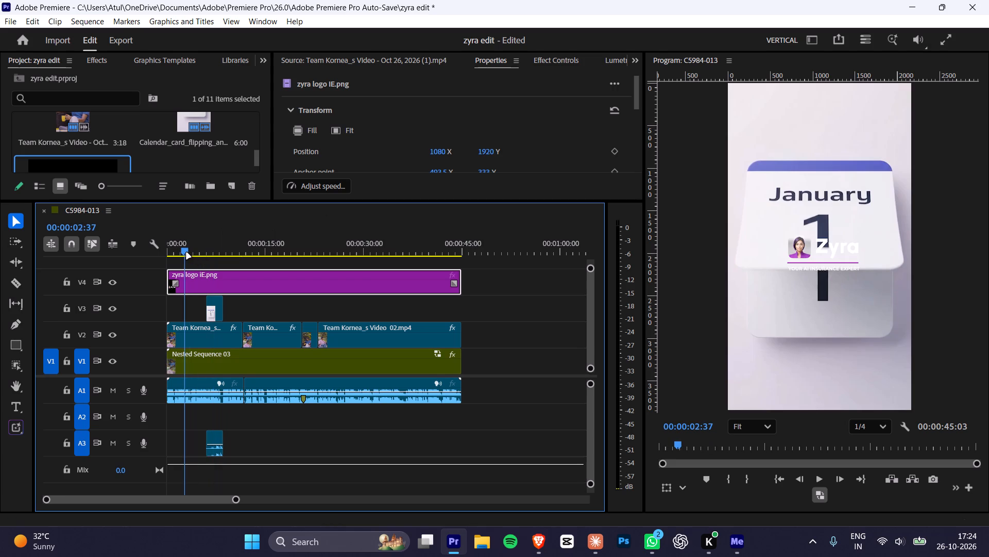
{"action": "scroll", "coordinate": [461, 143], "scroll_direction": "down", "scroll_amount": 1}
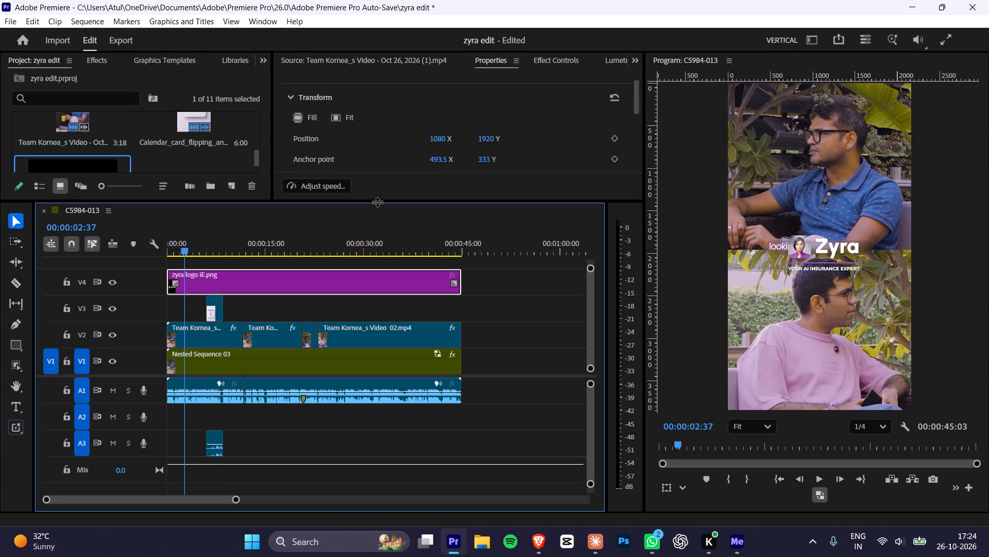
{"action": "left_click_drag", "start_coordinate": [377, 202], "coordinate": [368, 289]}
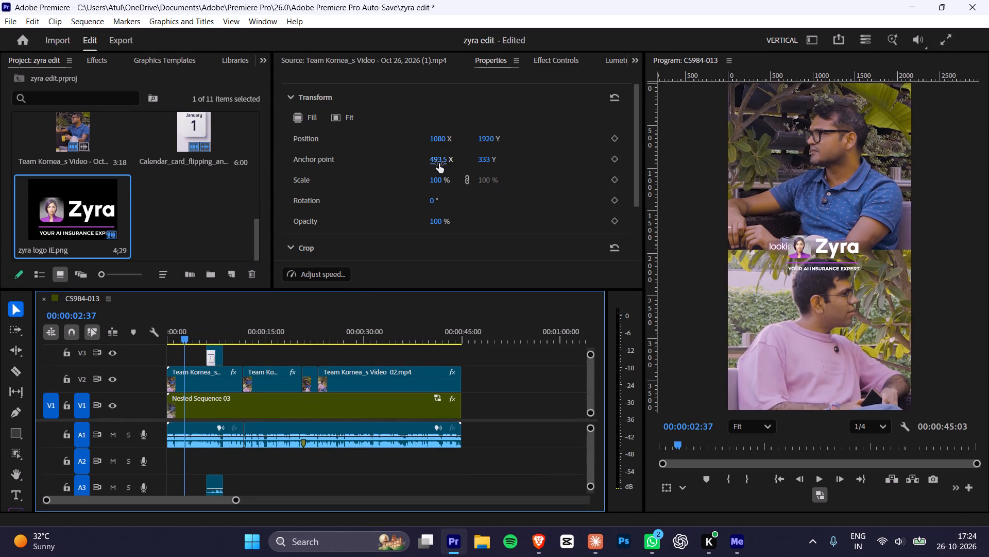
{"action": "left_click_drag", "start_coordinate": [438, 181], "coordinate": [411, 185]}
{"action": "left_click_drag", "start_coordinate": [439, 141], "coordinate": [646, 169]}
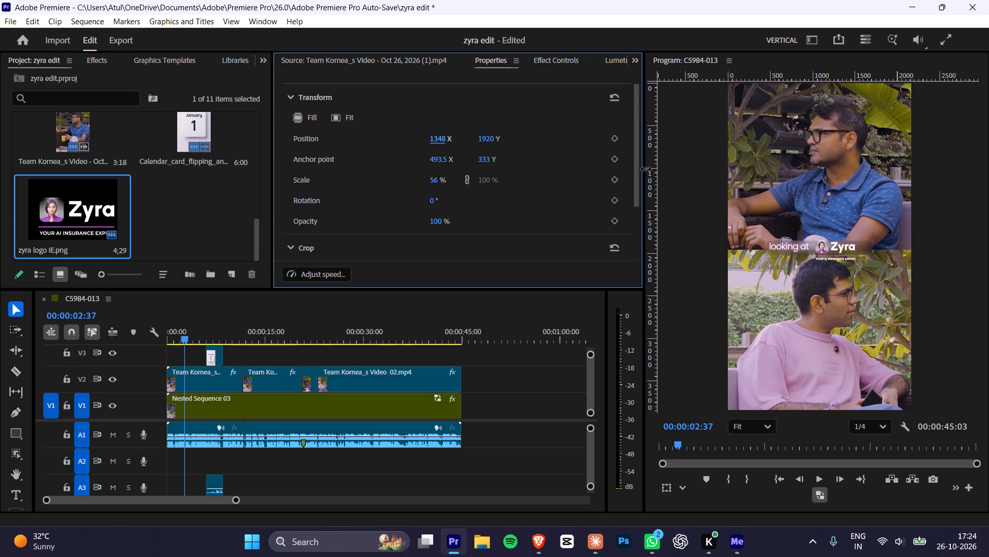
{"action": "left_click_drag", "start_coordinate": [646, 169], "coordinate": [898, 192]}
{"action": "left_click_drag", "start_coordinate": [491, 140], "coordinate": [0, 194]}
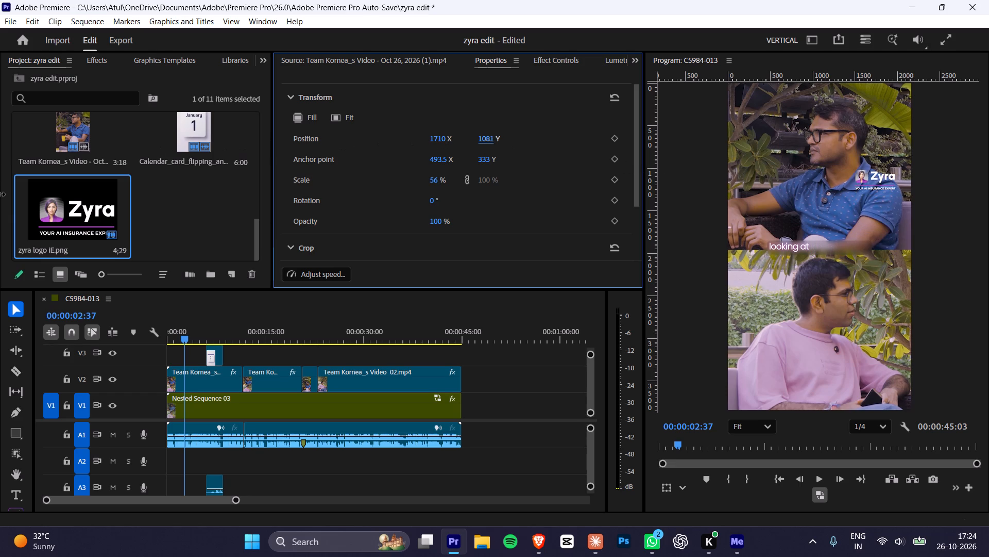
{"action": "left_click_drag", "start_coordinate": [0, 194], "coordinate": [0, 198]}
{"action": "left_click_drag", "start_coordinate": [489, 140], "coordinate": [241, 166]}
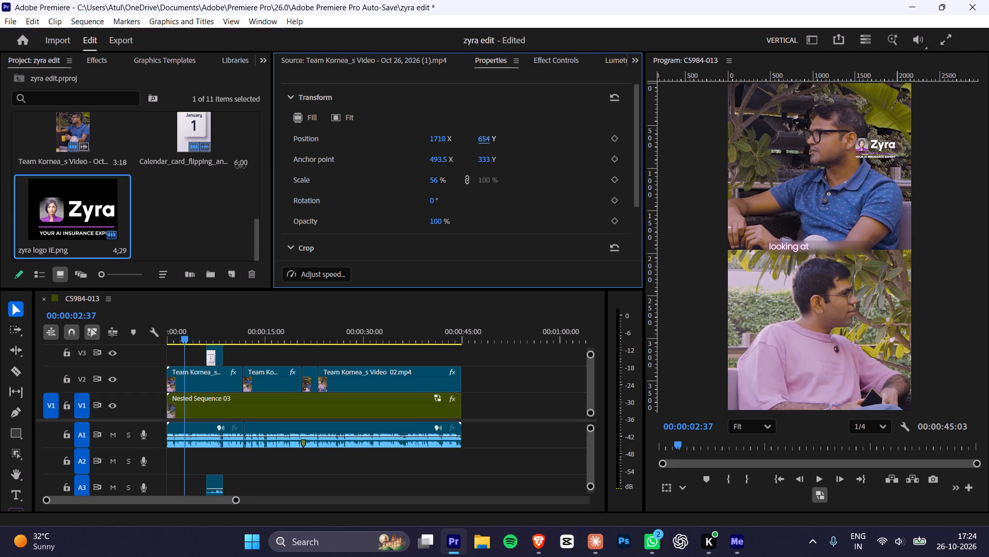
{"action": "left_click_drag", "start_coordinate": [241, 166], "coordinate": [160, 182]}
{"action": "left_click_drag", "start_coordinate": [488, 140], "coordinate": [447, 148]}
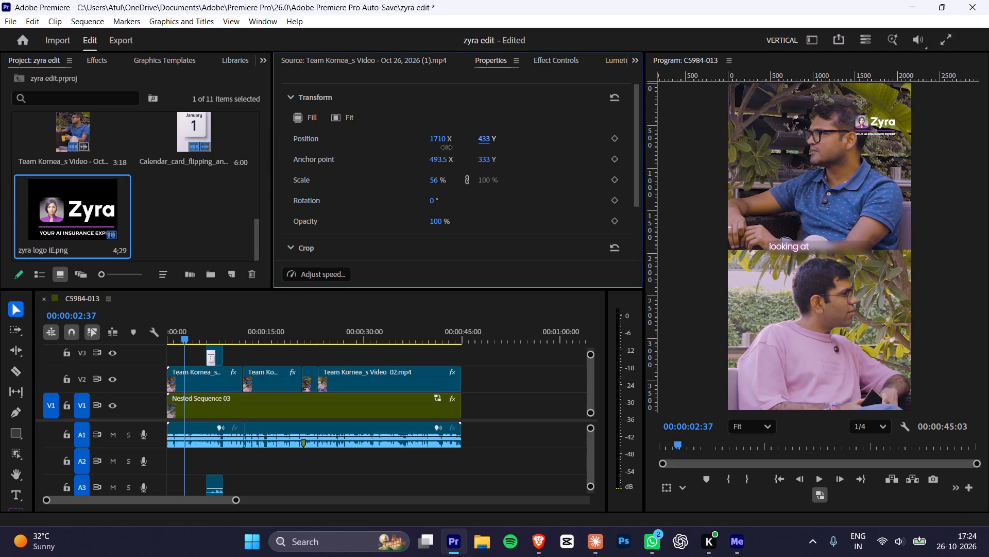
{"action": "left_click_drag", "start_coordinate": [447, 148], "coordinate": [376, 164]}
Refine the logo's placement by setting its position to 1846 X and its scale to 44%.
{"action": "left_click_drag", "start_coordinate": [436, 141], "coordinate": [462, 146]}
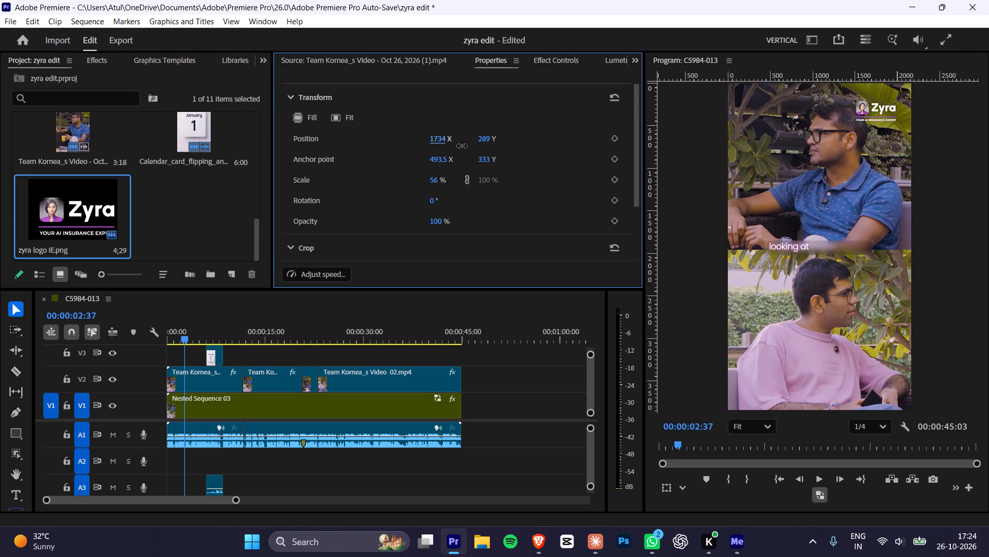
{"action": "left_click_drag", "start_coordinate": [462, 146], "coordinate": [521, 146]}
{"action": "left_click_drag", "start_coordinate": [438, 136], "coordinate": [454, 140]}
{"action": "left_click", "coordinate": [438, 161]}
{"action": "left_click_drag", "start_coordinate": [438, 180], "coordinate": [435, 187]}
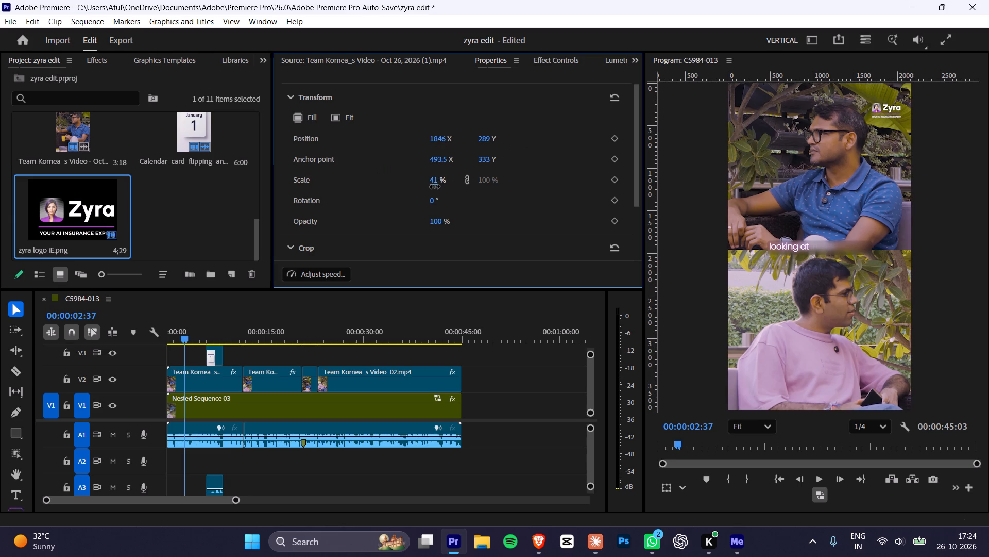
{"action": "left_click_drag", "start_coordinate": [435, 187], "coordinate": [438, 188]}
Briefly play the sequence from 00:00:02:37 and maximize the Program monitor to check the logo's size and placement.
{"action": "key", "text": "space"}
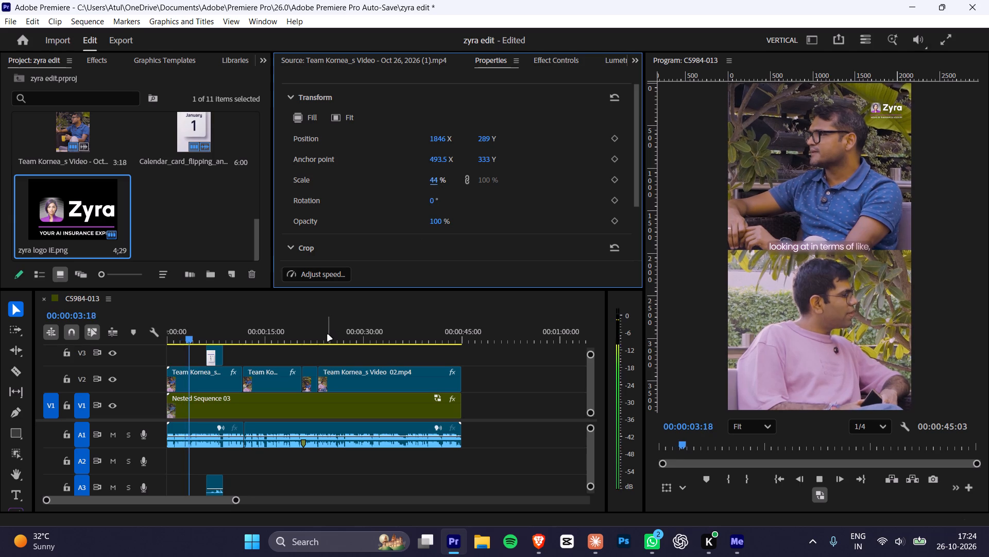
{"action": "key", "text": "space"}
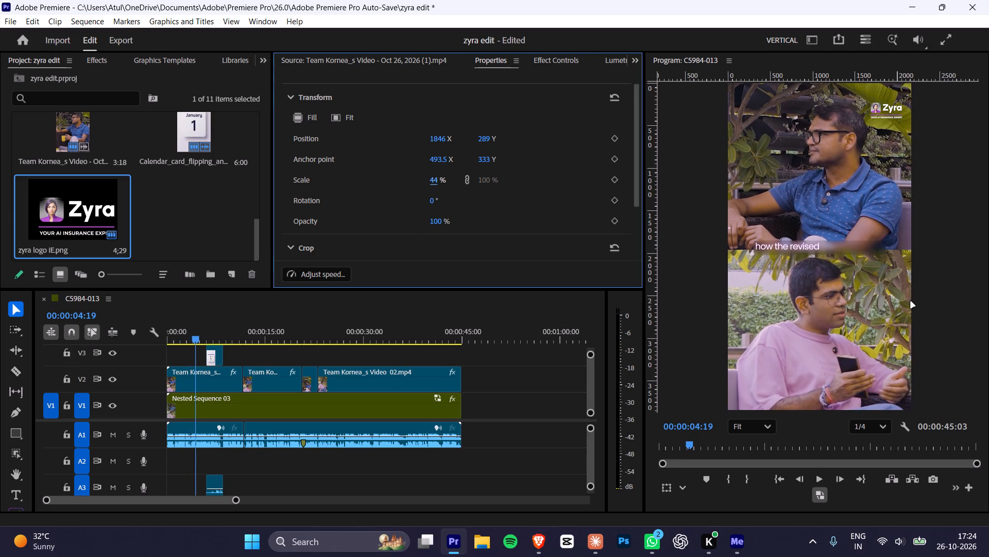
{"action": "key", "text": "Tab"}
{"action": "key", "text": "grave"}
{"action": "key", "text": "grave"}
{"action": "key", "text": "grave"}
{"action": "key", "text": "grave"}
{"action": "key", "text": "grave"}
{"action": "key", "text": "grave"}
{"action": "key", "text": "grave"}
{"action": "key", "text": "grave"}
{"action": "key", "text": "grave"}
{"action": "key", "text": "grave"}
{"action": "key", "text": "grave"}
{"action": "key", "text": "grave"}
{"action": "key", "text": "grave"}
{"action": "key", "text": "grave"}
{"action": "key", "text": "grave"}
{"action": "key", "text": "grave"}
{"action": "key", "text": "grave"}
{"action": "key", "text": "grave"}
{"action": "key", "text": "grave"}
{"action": "key", "text": "grave"}
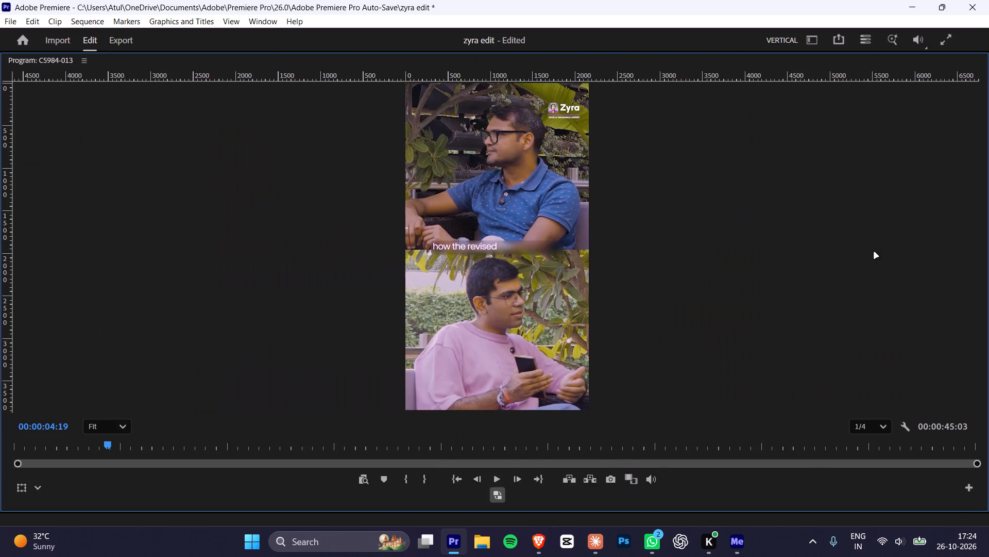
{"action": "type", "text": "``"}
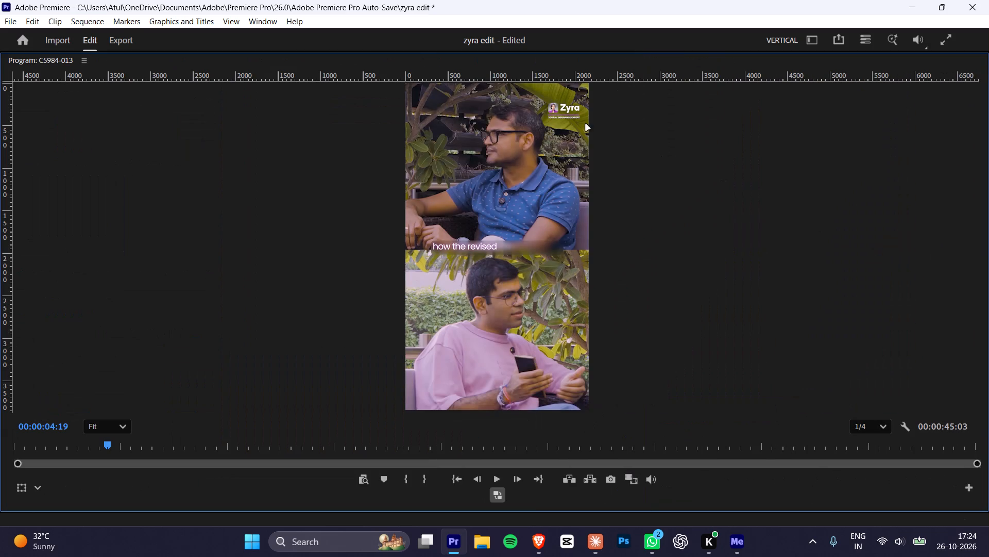
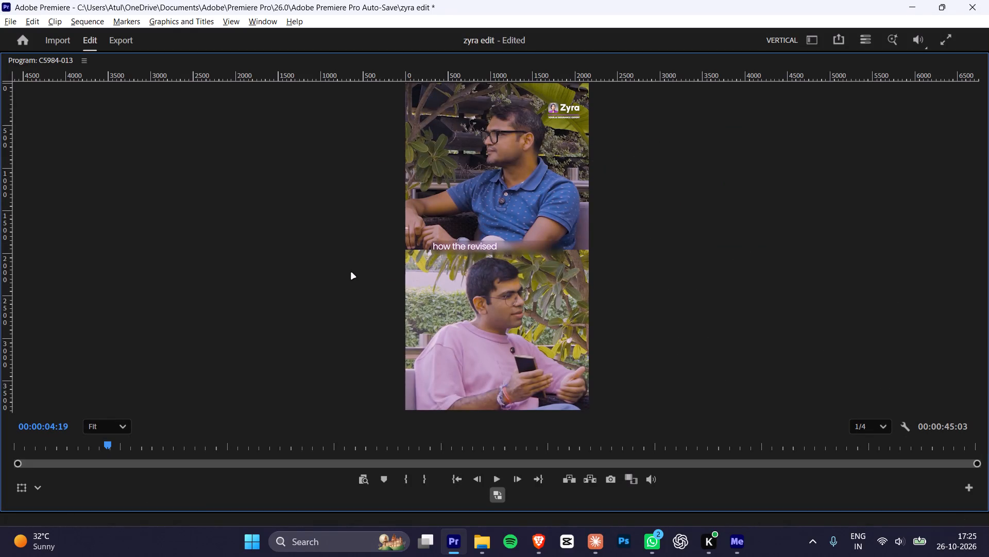
Restore the normal panel layout and import the WhatsApp Image 2026-10-26 JPEG from File Explorer into the project.
{"action": "key", "text": "Escape"}
{"action": "key", "text": "grave"}
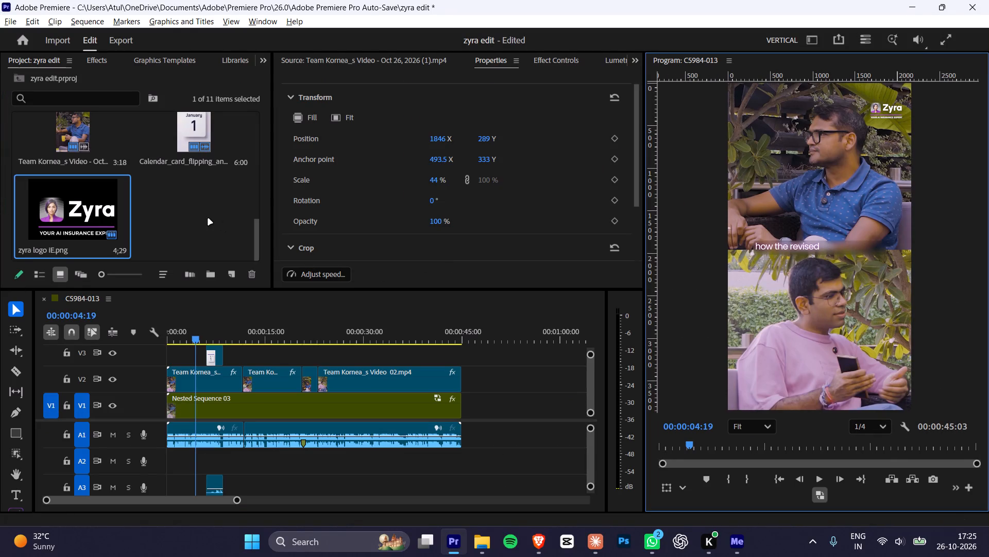
{"action": "key", "text": "alt+Tab"}
{"action": "left_click_drag", "start_coordinate": [157, 159], "coordinate": [204, 226]}
{"action": "key", "text": "alt+Tab"}
{"action": "scroll", "coordinate": [250, 359], "scroll_direction": "up", "scroll_amount": 3}
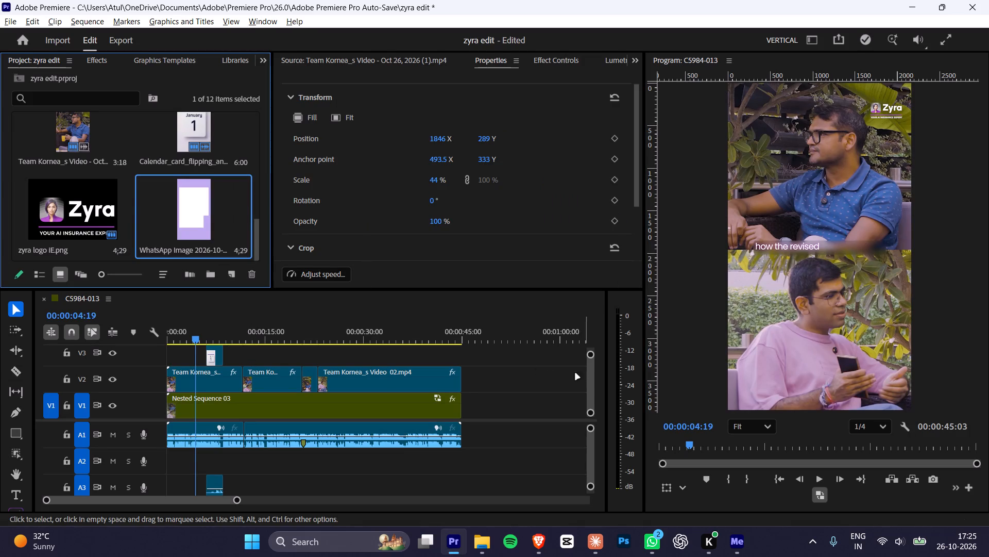
Enlarge the timeline, move the zyra logo clip up to V5, and place the WhatsApp image on V4 beneath it.
{"action": "left_click", "coordinate": [383, 309]}
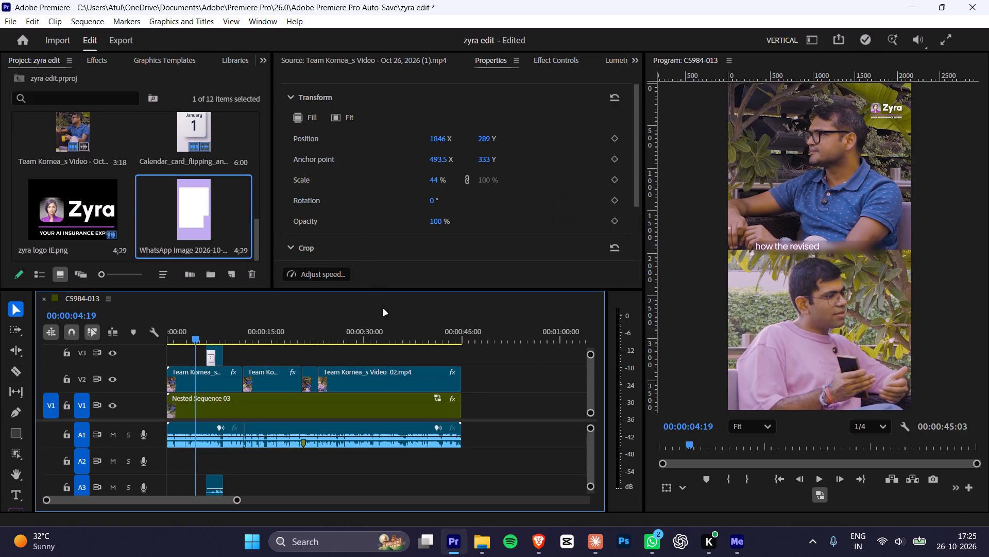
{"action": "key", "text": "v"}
{"action": "left_click_drag", "start_coordinate": [380, 289], "coordinate": [397, 180]}
{"action": "scroll", "coordinate": [333, 297], "scroll_direction": "up", "scroll_amount": 3}
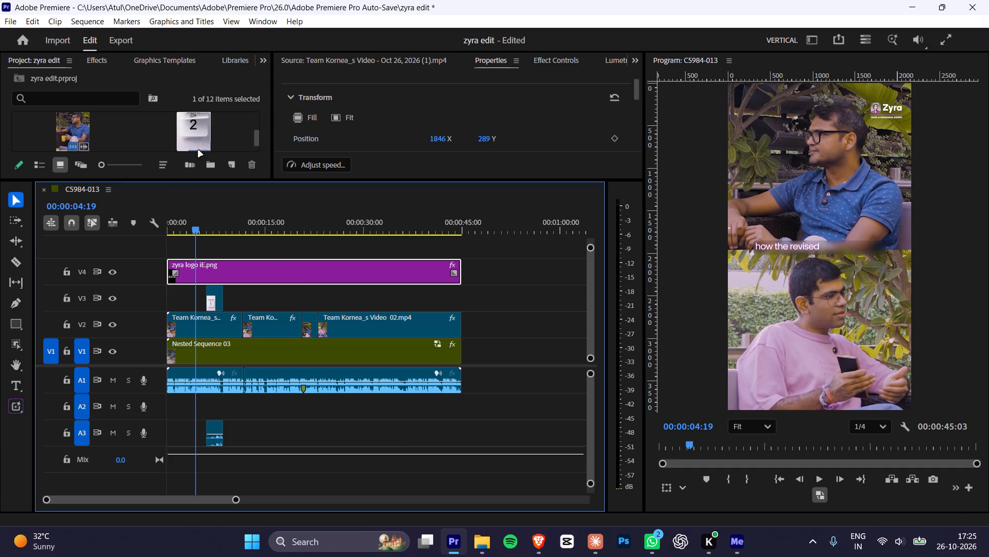
{"action": "scroll", "coordinate": [198, 153], "scroll_direction": "down", "scroll_amount": 8}
{"action": "scroll", "coordinate": [226, 148], "scroll_direction": "up", "scroll_amount": 3}
{"action": "scroll", "coordinate": [228, 140], "scroll_direction": "down", "scroll_amount": 3}
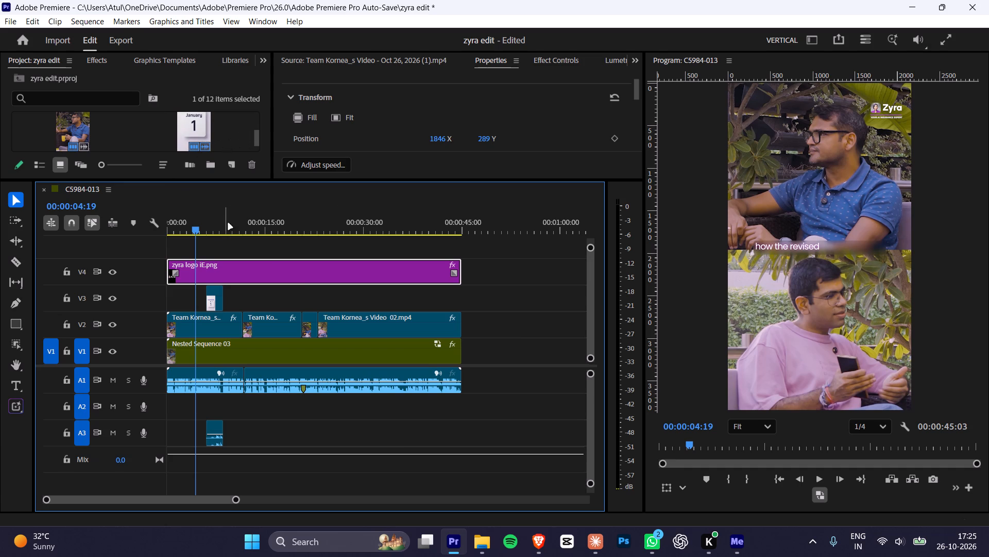
{"action": "scroll", "coordinate": [231, 133], "scroll_direction": "down", "scroll_amount": 1}
{"action": "left_click_drag", "start_coordinate": [196, 137], "coordinate": [170, 247]}
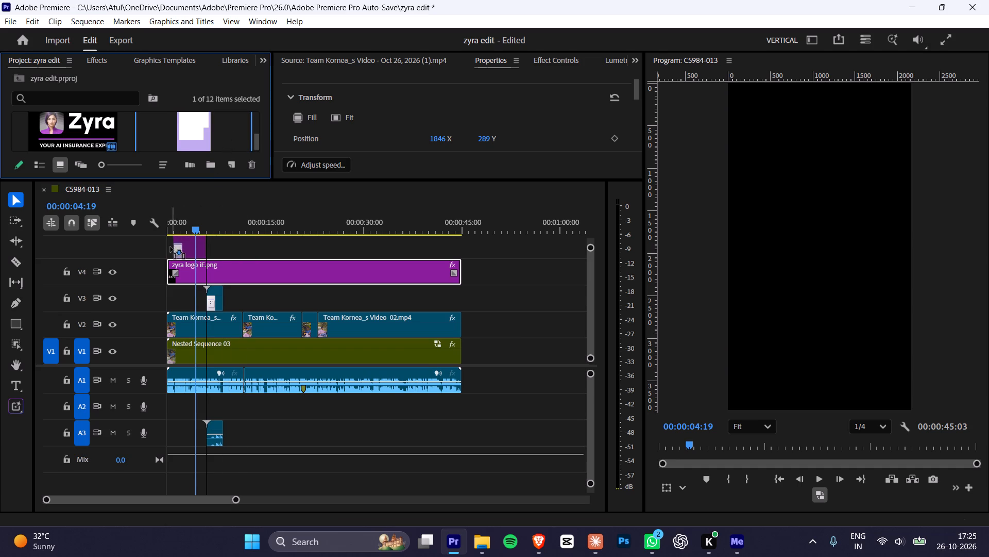
{"action": "left_click_drag", "start_coordinate": [170, 247], "coordinate": [177, 251]}
{"action": "left_click_drag", "start_coordinate": [177, 251], "coordinate": [476, 288]}
{"action": "left_click_drag", "start_coordinate": [407, 272], "coordinate": [404, 254]}
{"action": "left_click_drag", "start_coordinate": [493, 300], "coordinate": [441, 276]}
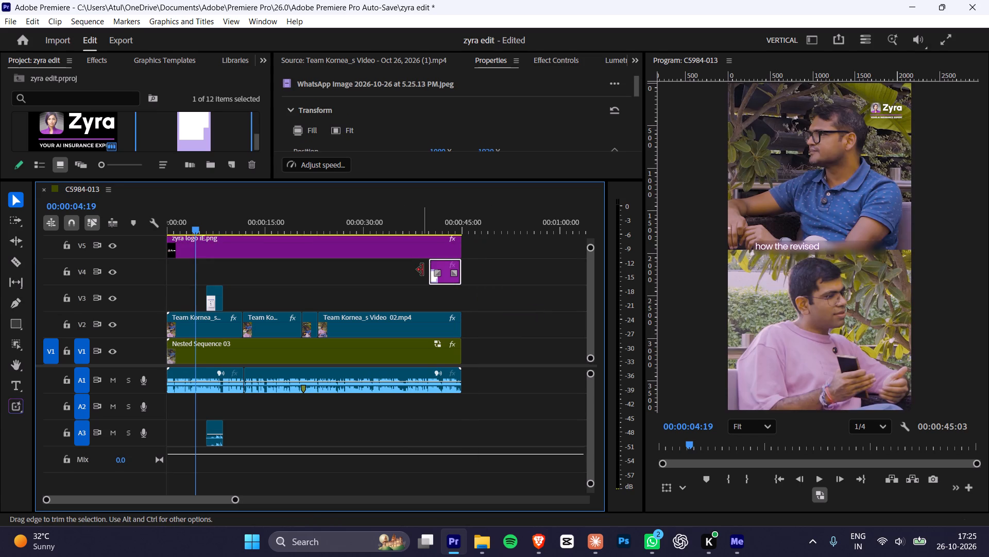
Extend the WhatsApp image clip on V4 back to the sequence start and scale it to fill the frame.
{"action": "left_click_drag", "start_coordinate": [430, 271], "coordinate": [100, 273]}
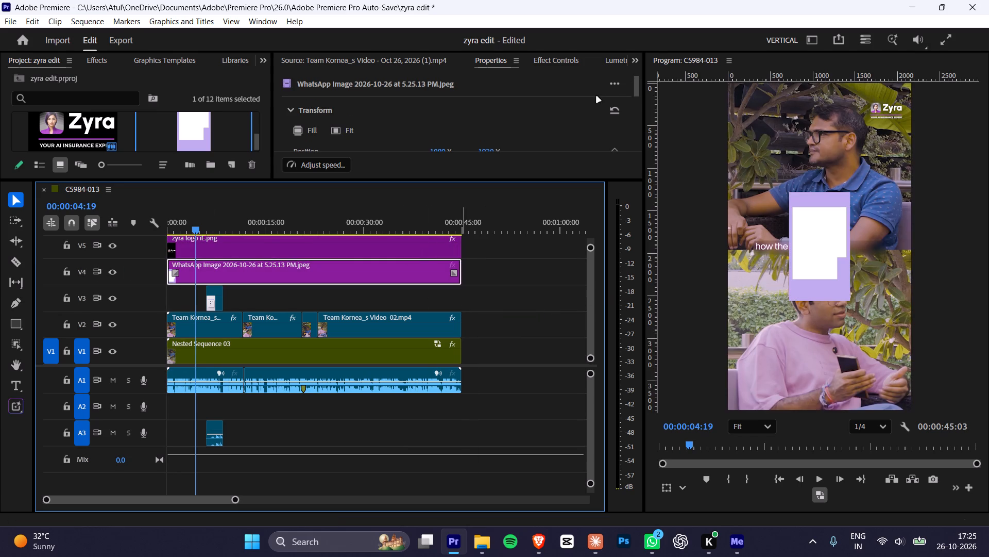
{"action": "left_click", "coordinate": [344, 129]}
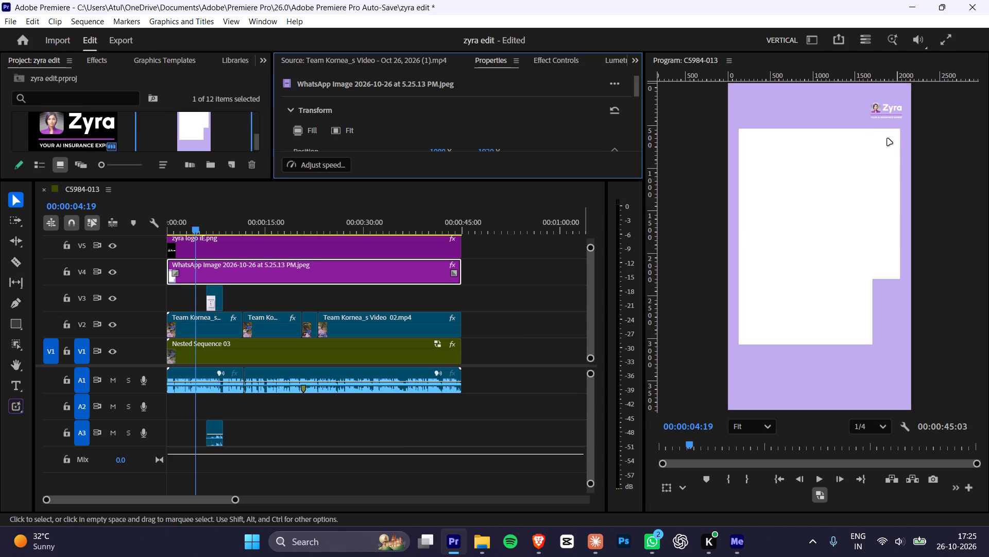
Using the WhatsApp image as a placement guide, set the zyra logo's vertical position to 490 Y and shift it slightly left.
{"action": "left_click", "coordinate": [285, 251]}
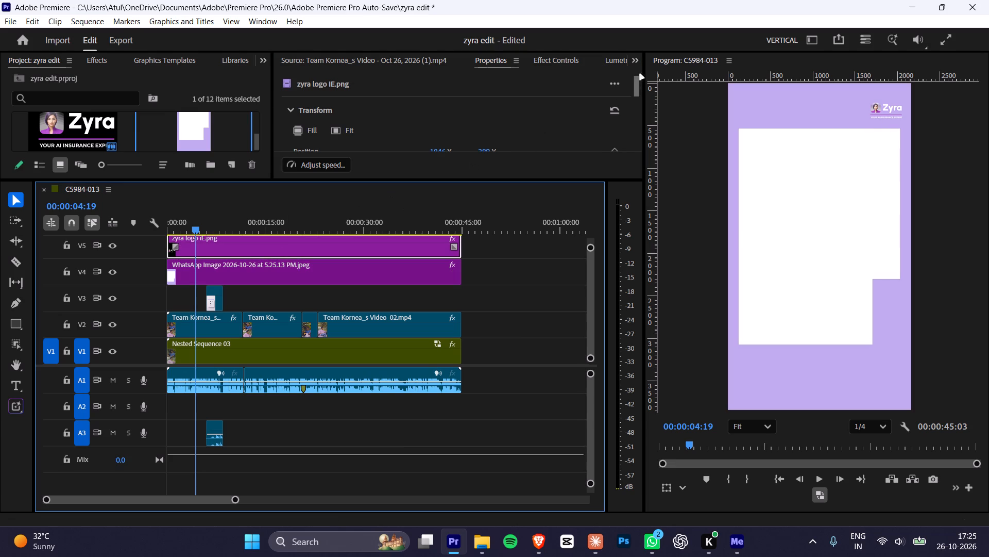
{"action": "scroll", "coordinate": [412, 118], "scroll_direction": "down", "scroll_amount": 2}
{"action": "left_click_drag", "start_coordinate": [483, 127], "coordinate": [536, 141]}
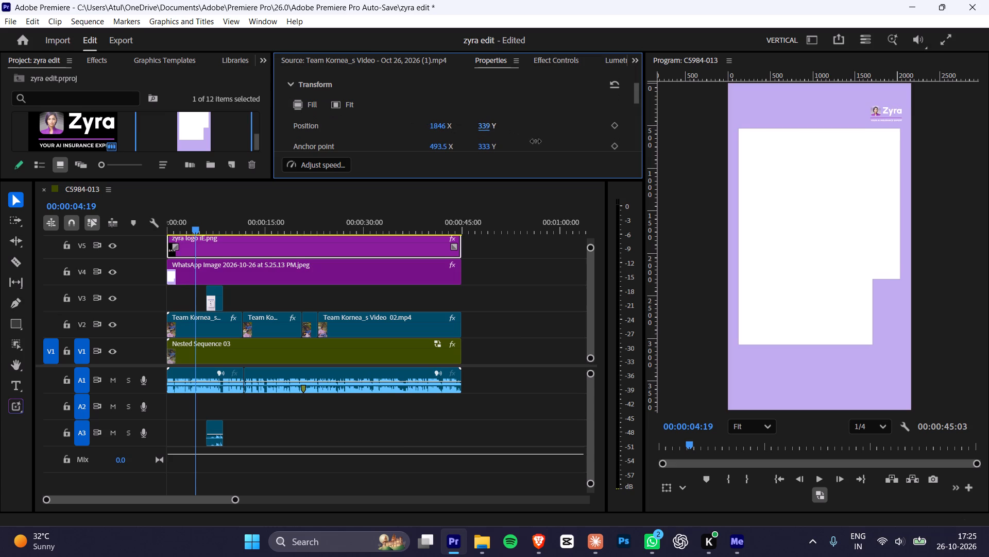
{"action": "left_click_drag", "start_coordinate": [536, 141], "coordinate": [739, 196]}
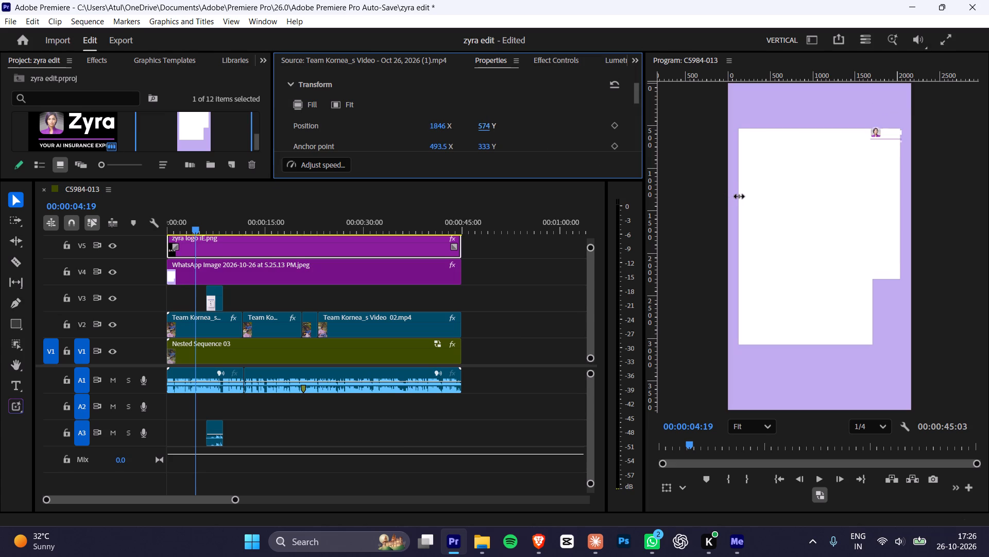
{"action": "left_click_drag", "start_coordinate": [739, 196], "coordinate": [670, 183]}
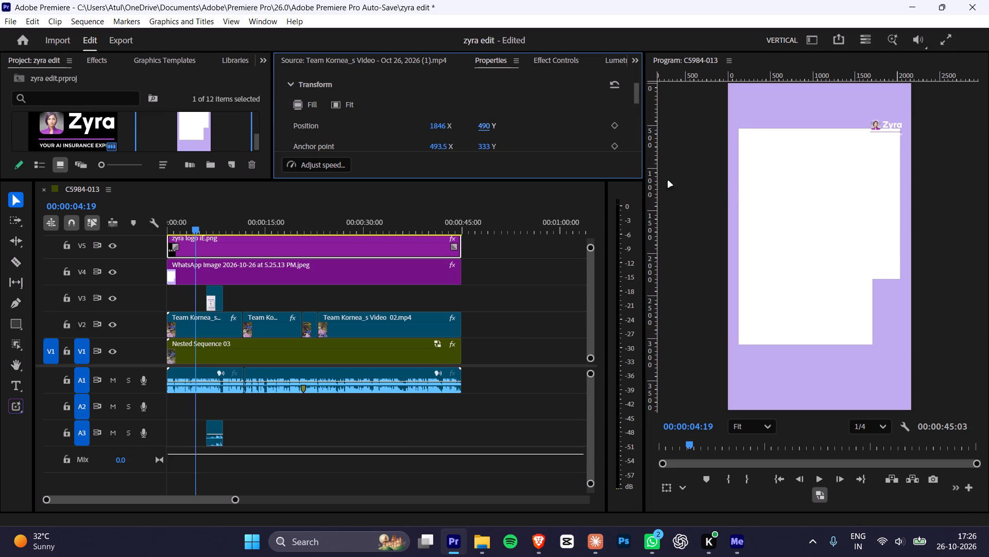
{"action": "left_click_drag", "start_coordinate": [440, 128], "coordinate": [415, 131]}
Delete the WhatsApp image guide clip from V4.
{"action": "left_click", "coordinate": [322, 273]}
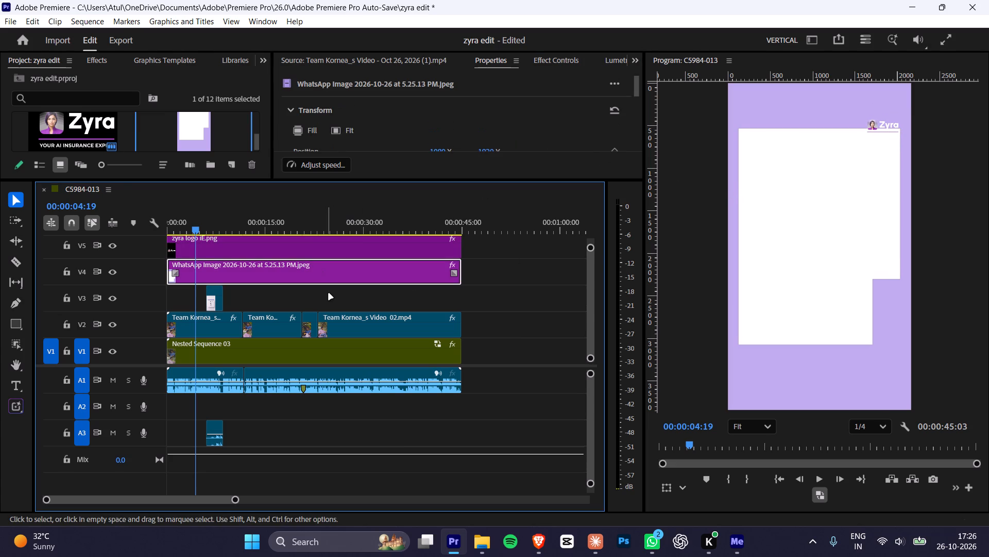
{"action": "key", "text": "Delete"}
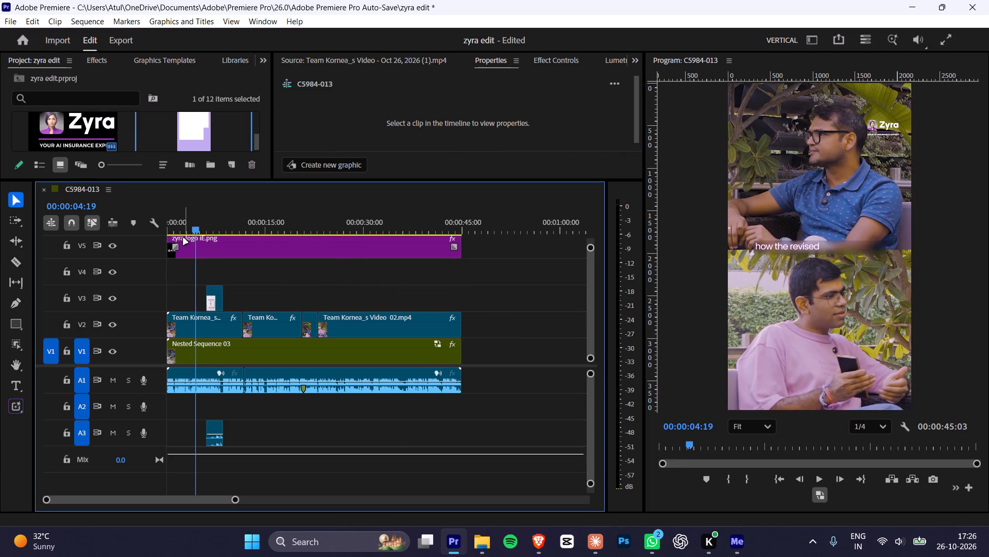
Play the sequence from the start past the calendar clip to check the logo over the opening shots.
{"action": "left_click_drag", "start_coordinate": [178, 226], "coordinate": [142, 226]}
{"action": "key", "text": "space"}
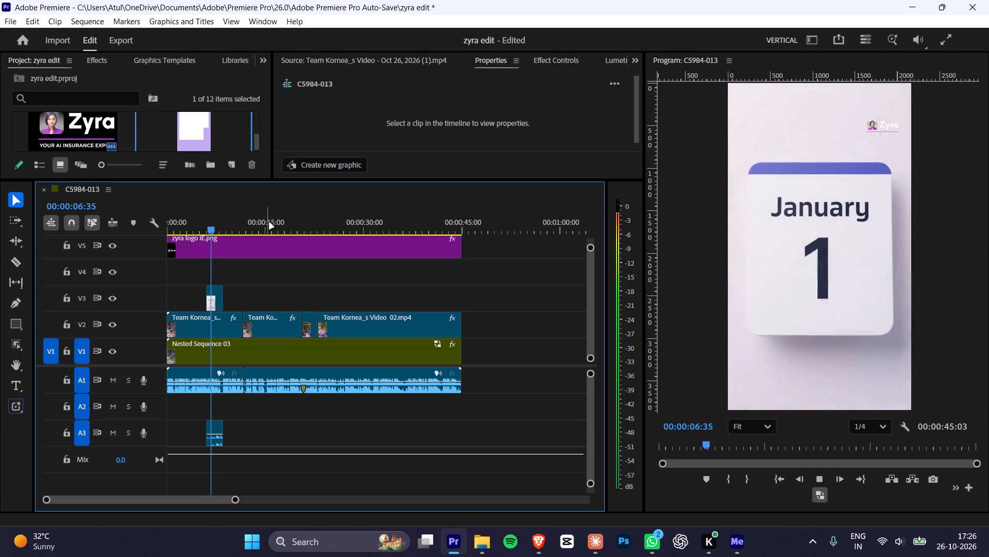
{"action": "key", "text": "space"}
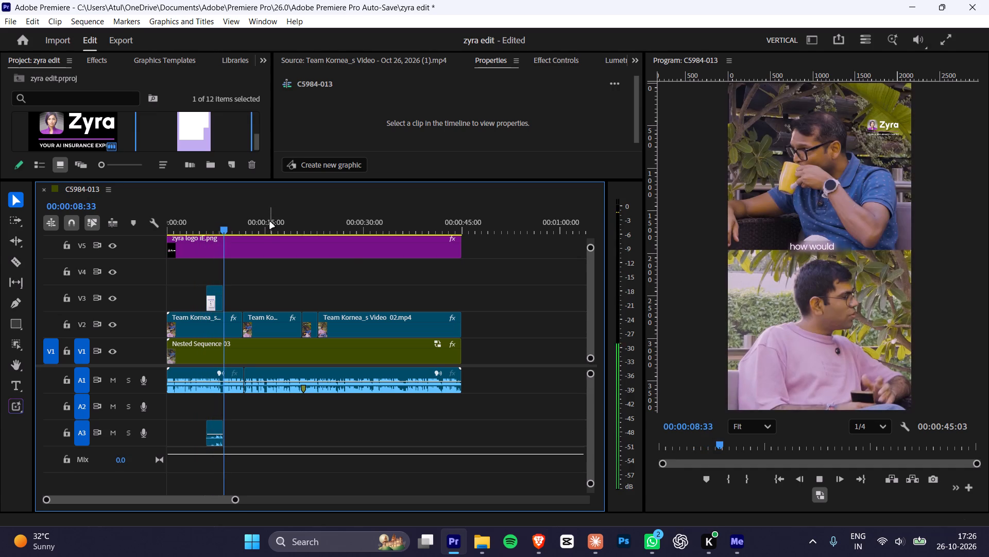
{"action": "key", "text": "space"}
{"action": "key", "text": "space"}
Select the calendar flipping clip and enlarge the area above the timeline to expose its transform settings.
{"action": "left_click", "coordinate": [214, 428]}
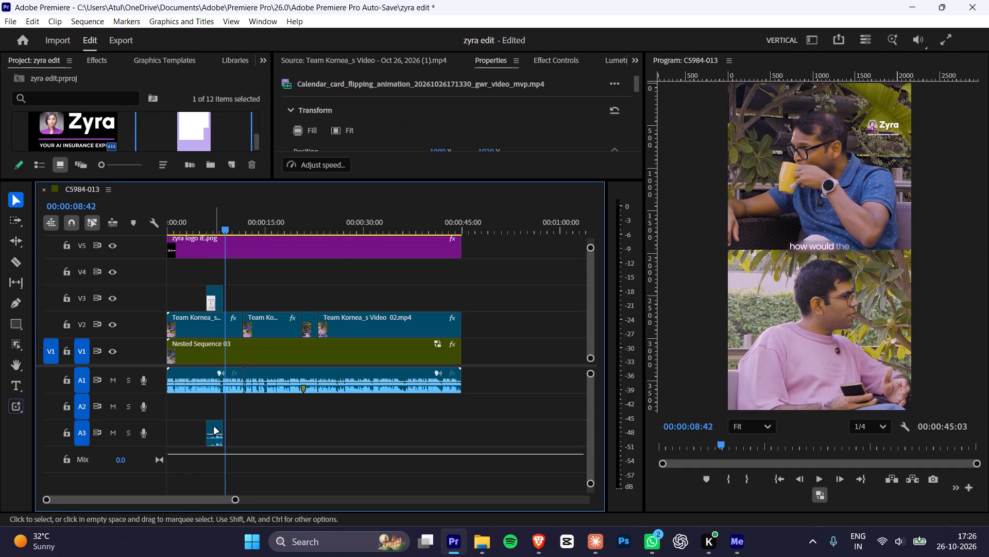
{"action": "scroll", "coordinate": [381, 129], "scroll_direction": "down", "scroll_amount": 3}
{"action": "scroll", "coordinate": [377, 125], "scroll_direction": "up", "scroll_amount": 1}
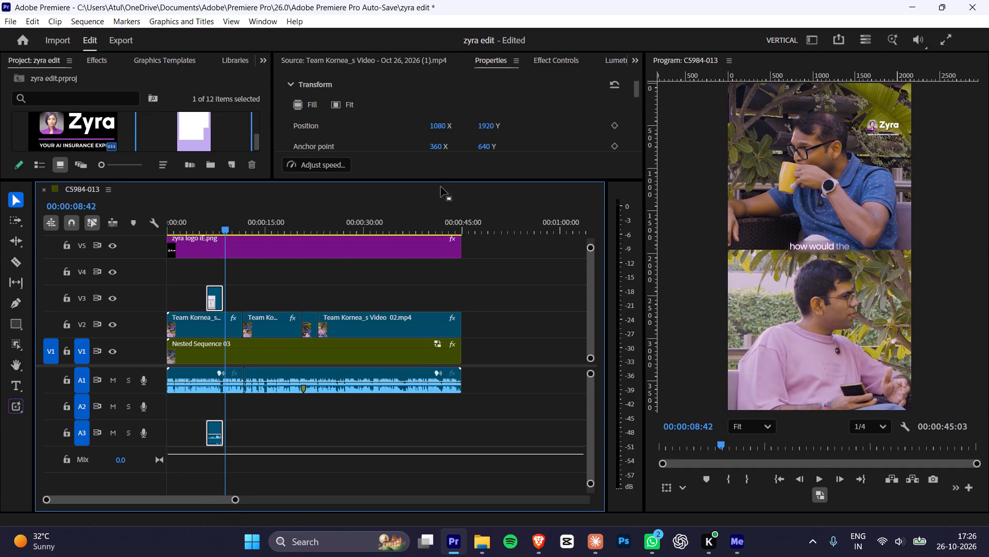
{"action": "left_click_drag", "start_coordinate": [442, 178], "coordinate": [433, 264]}
{"action": "left_click_drag", "start_coordinate": [437, 181], "coordinate": [428, 279]}
Play the rest of the sequence from 00:00:08:42 to review it with the logo overlay.
{"action": "key", "text": "space"}
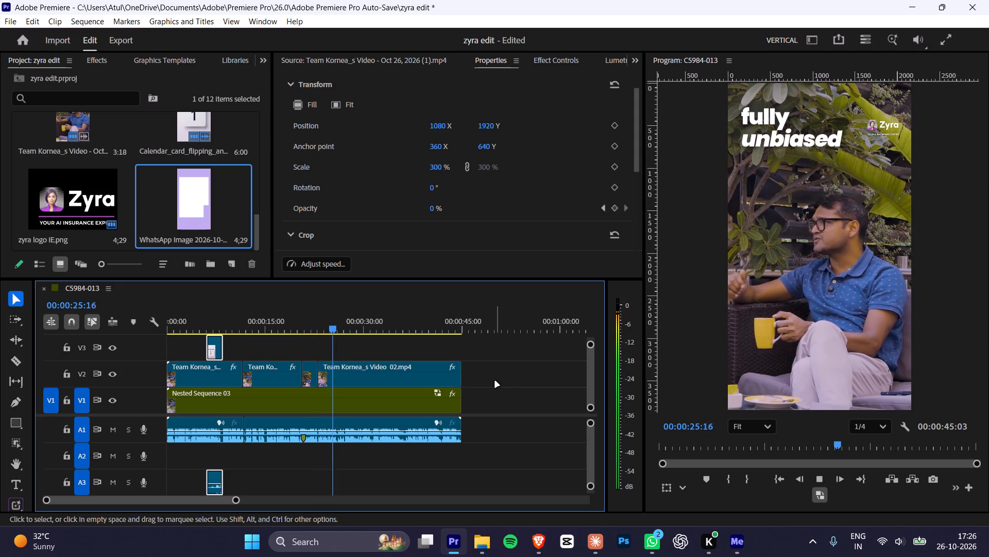
Skim the sequence from 00:00:25:16 to its end and replay the final seconds to check the captions and logo overlay.
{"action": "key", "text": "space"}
{"action": "left_click_drag", "start_coordinate": [313, 330], "coordinate": [355, 337]}
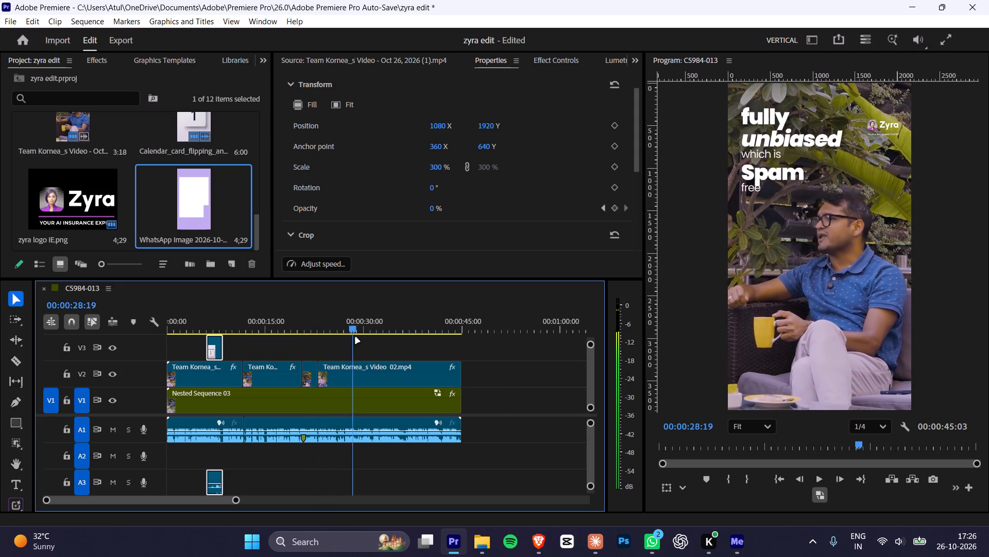
{"action": "left_click_drag", "start_coordinate": [355, 337], "coordinate": [436, 355]}
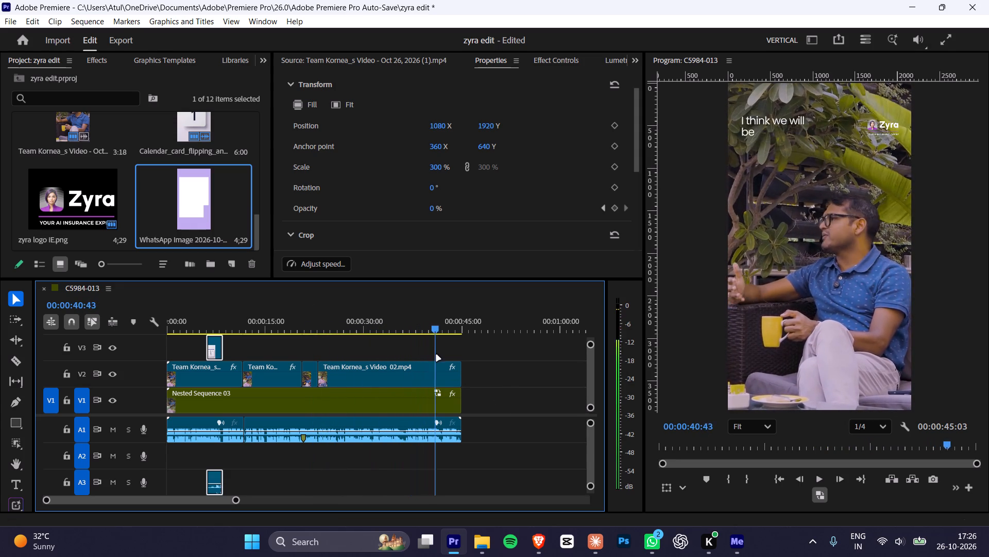
{"action": "left_click_drag", "start_coordinate": [436, 355], "coordinate": [448, 357]}
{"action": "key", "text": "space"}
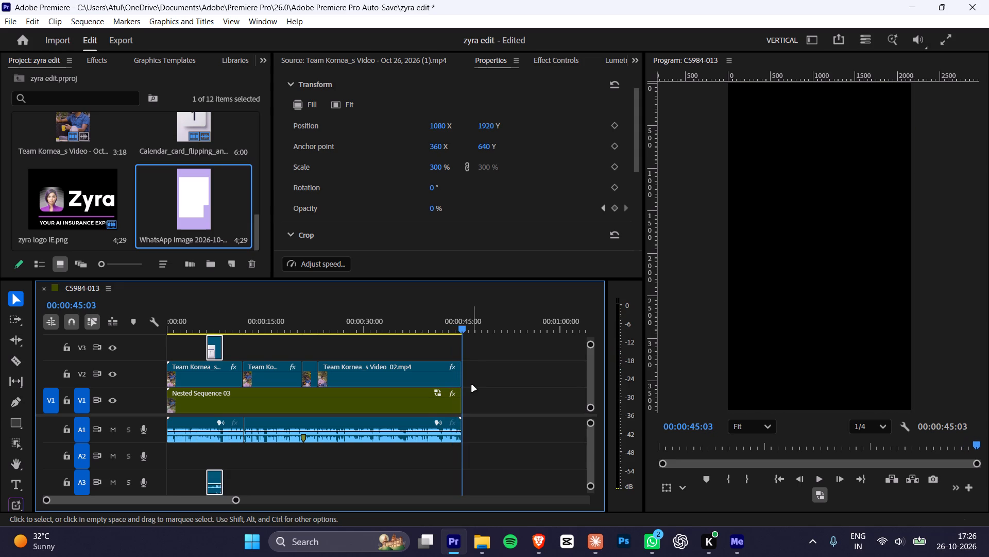
{"action": "left_click", "coordinate": [451, 326]}
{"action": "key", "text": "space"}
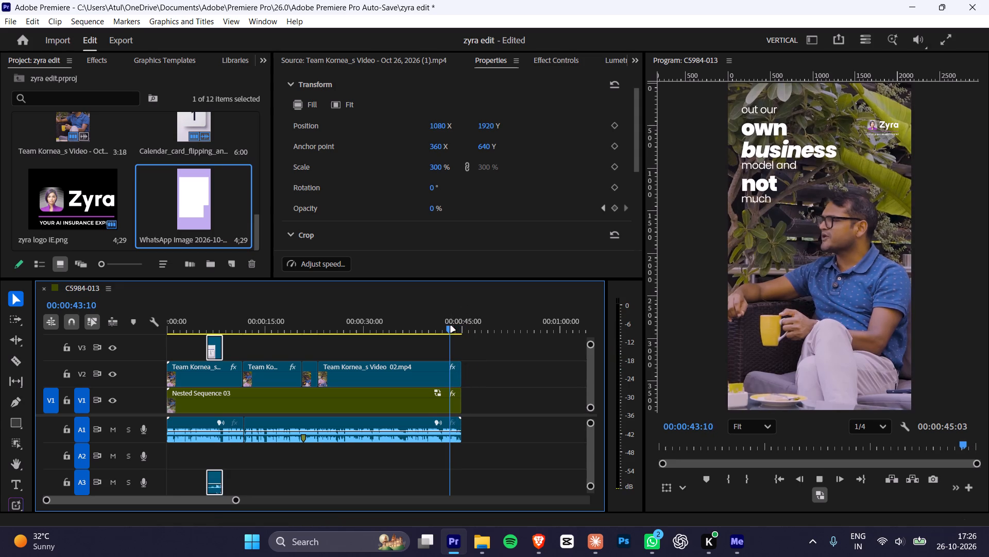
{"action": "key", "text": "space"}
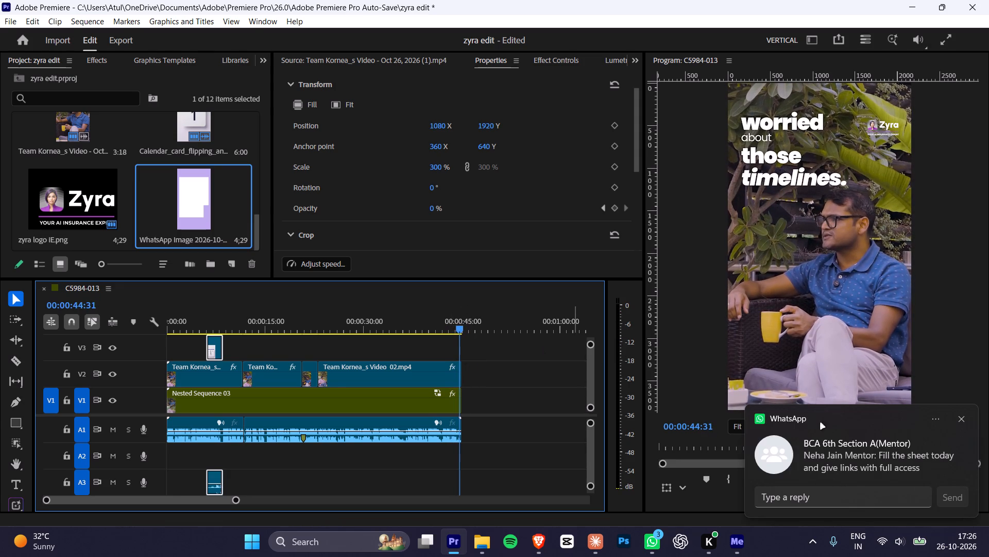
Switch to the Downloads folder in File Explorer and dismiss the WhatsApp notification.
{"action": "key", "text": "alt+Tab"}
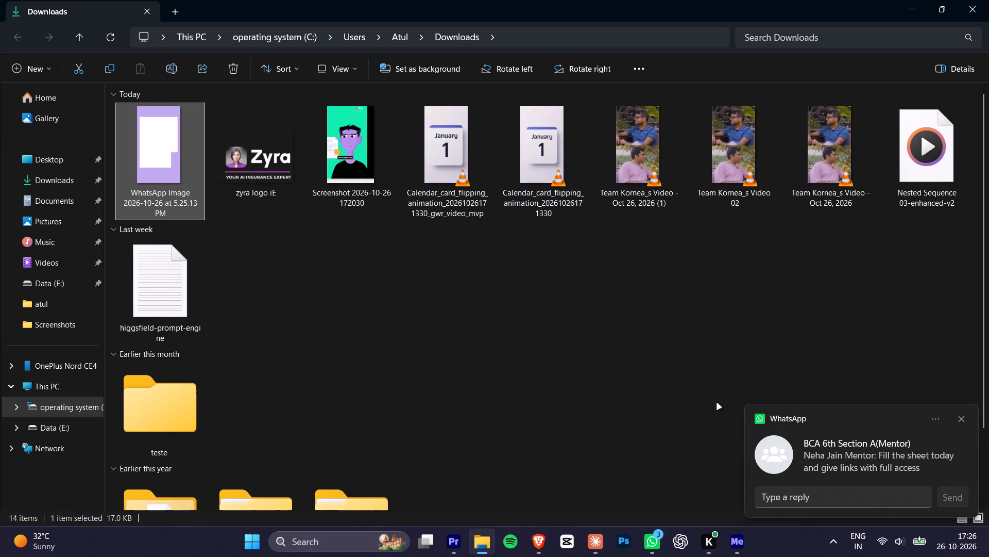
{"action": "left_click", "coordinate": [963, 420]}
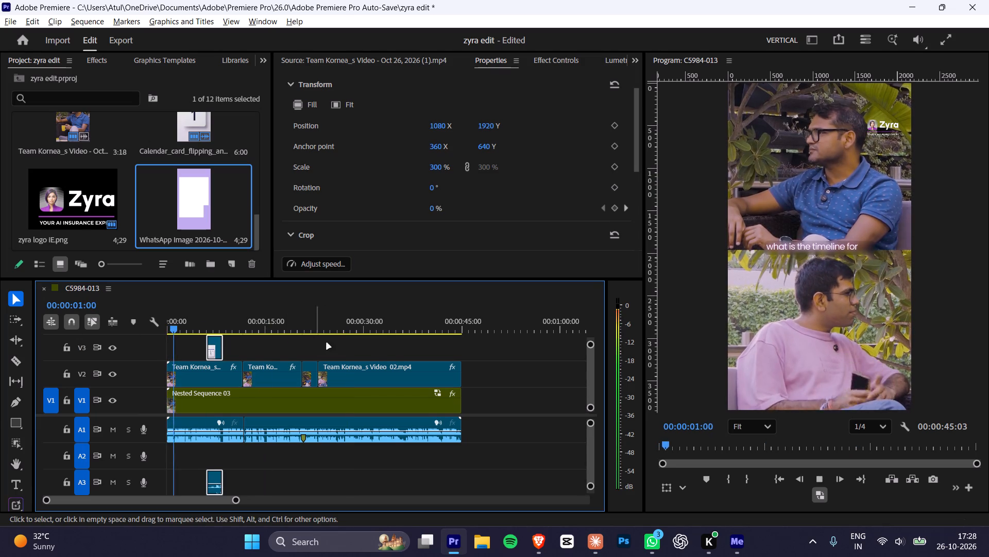
Pause the sequence playback, switch to Brave and search Google for "epidamic" in a new tab.
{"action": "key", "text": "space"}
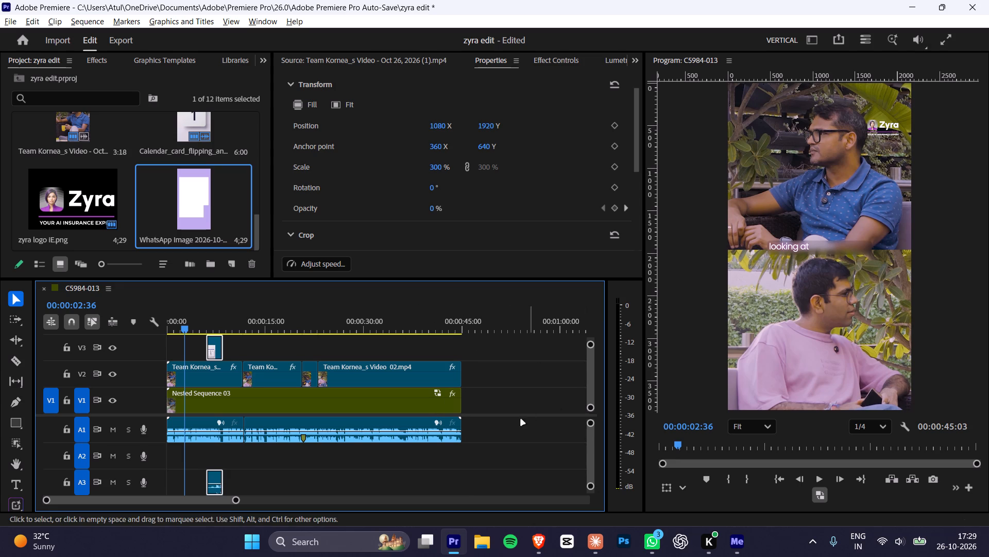
{"action": "left_click", "coordinate": [531, 549]}
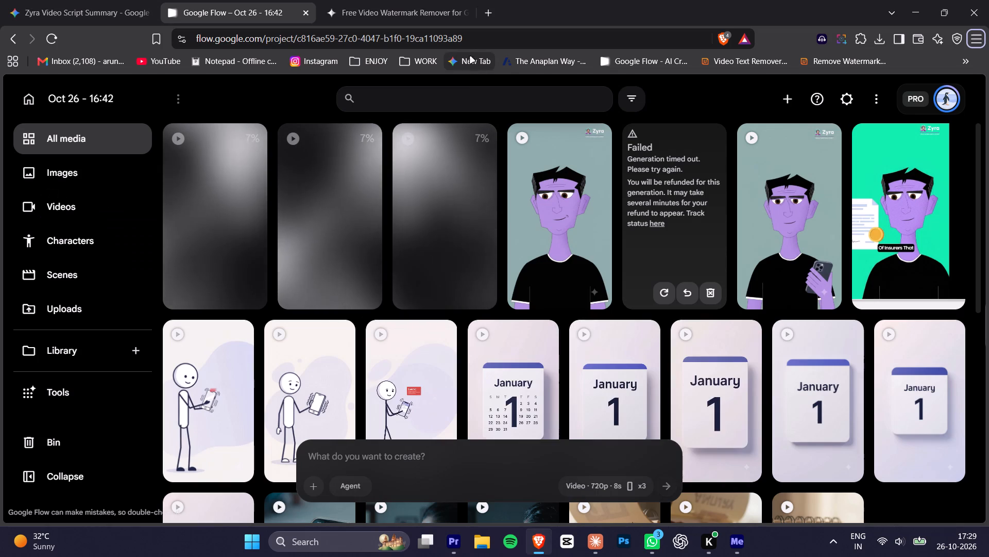
{"action": "left_click", "coordinate": [482, 12]}
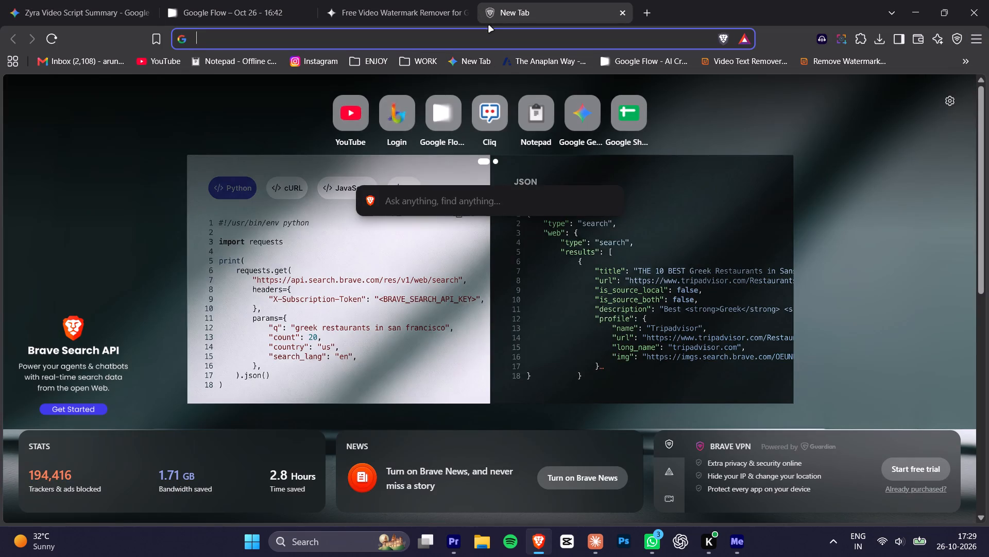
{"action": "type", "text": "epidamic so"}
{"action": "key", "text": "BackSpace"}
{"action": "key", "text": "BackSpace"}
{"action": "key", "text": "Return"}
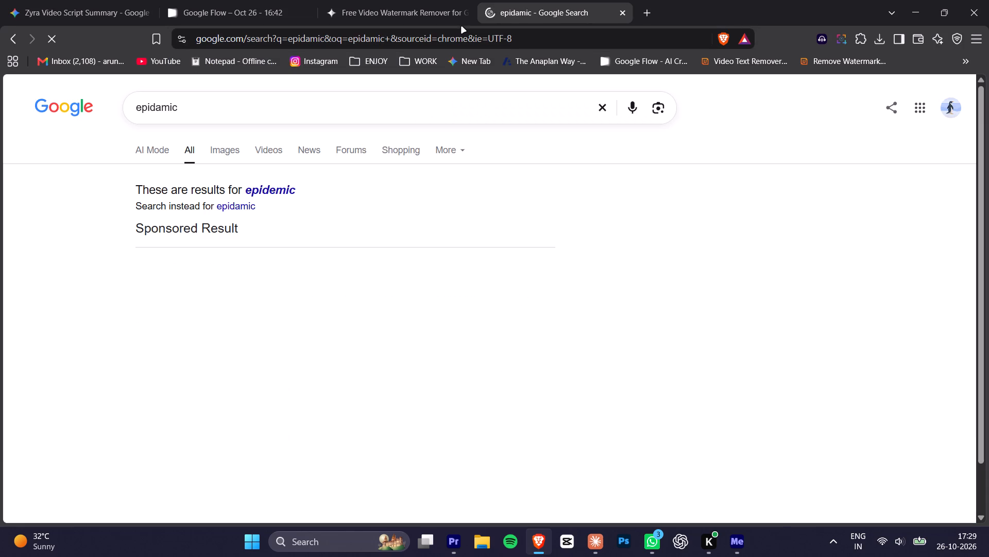
Open the Epidemic Sound official site from the search results and go to its login page.
{"action": "left_click", "coordinate": [210, 300]}
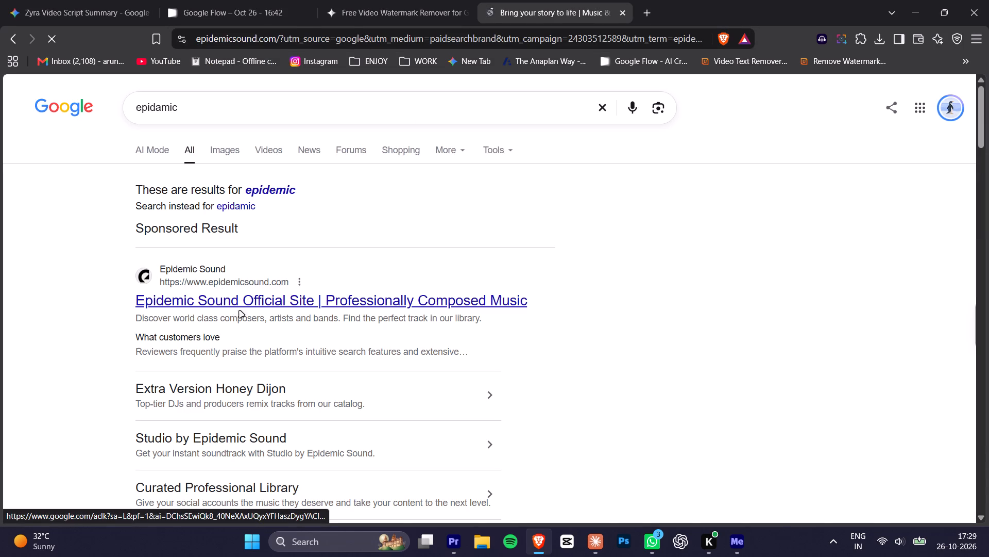
{"action": "scroll", "coordinate": [508, 219], "scroll_direction": "down", "scroll_amount": 2}
{"action": "scroll", "coordinate": [509, 197], "scroll_direction": "up", "scroll_amount": 4}
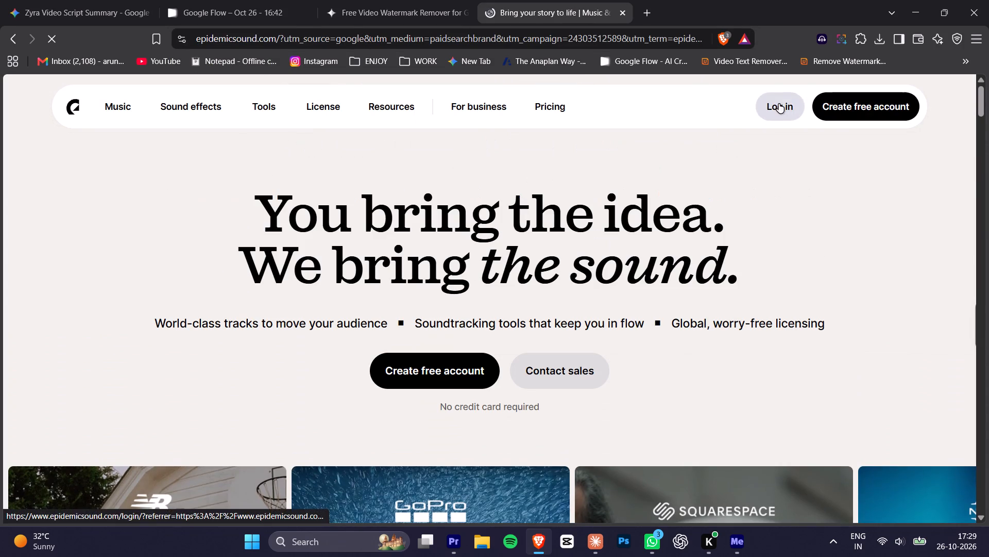
{"action": "left_click", "coordinate": [779, 104]}
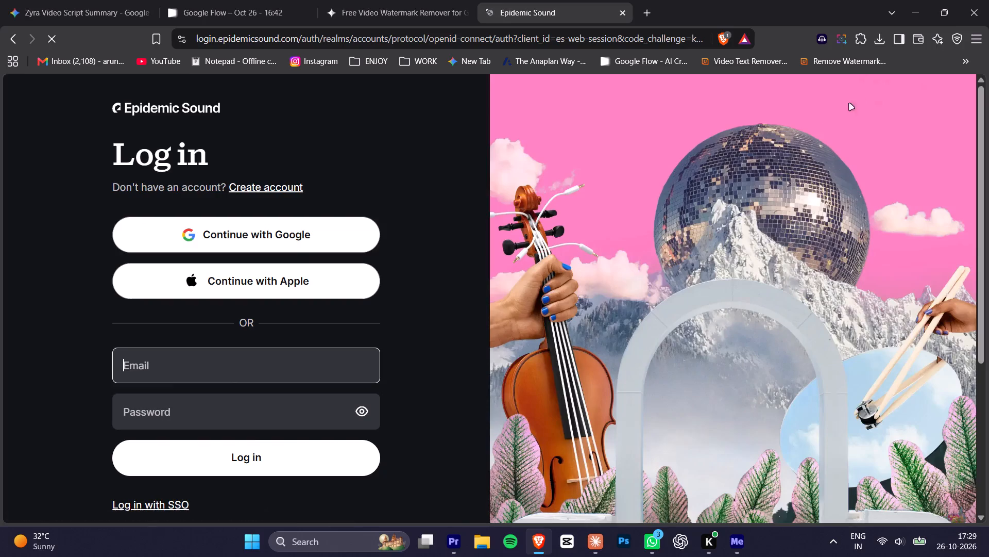
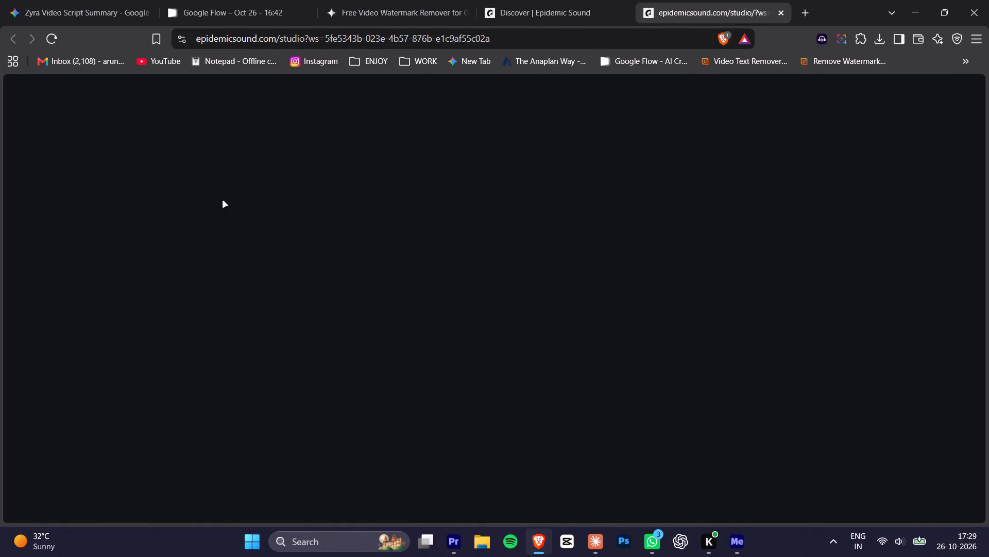
Return to the Epidemic Sound Discover page, briefly preview Sports Rocker and look through the recommended tracks.
{"action": "left_click", "coordinate": [588, 0]}
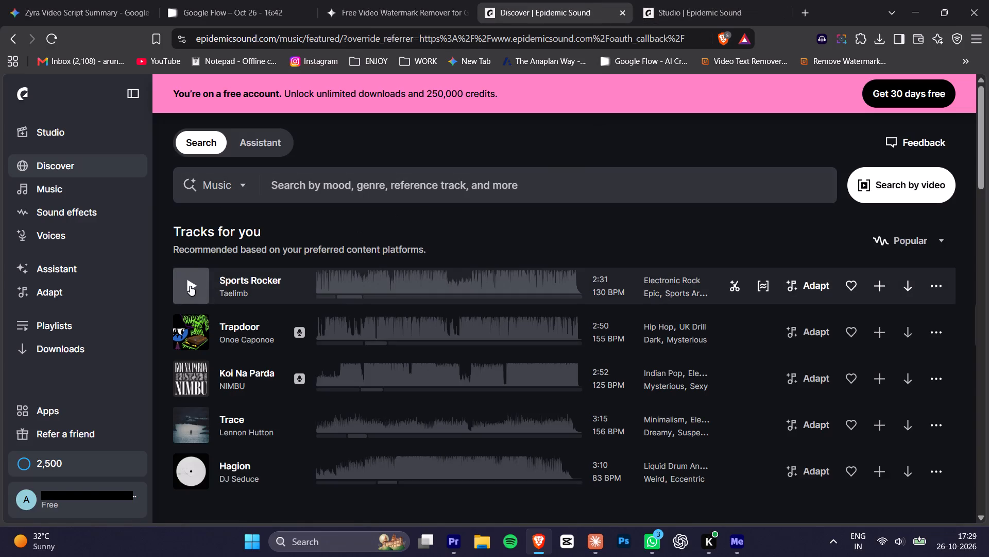
{"action": "left_click", "coordinate": [190, 286]}
{"action": "left_click", "coordinate": [192, 287]}
{"action": "scroll", "coordinate": [208, 298], "scroll_direction": "down", "scroll_amount": 3}
{"action": "scroll", "coordinate": [208, 298], "scroll_direction": "up", "scroll_amount": 2}
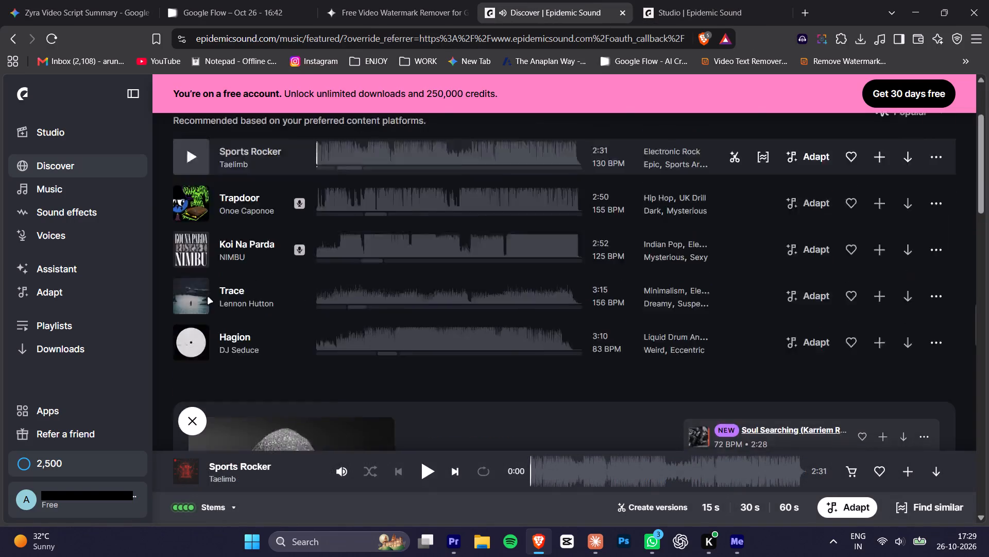
{"action": "scroll", "coordinate": [208, 298], "scroll_direction": "up", "scroll_amount": 1}
{"action": "scroll", "coordinate": [314, 426], "scroll_direction": "down", "scroll_amount": 3}
{"action": "left_click", "coordinate": [194, 360]}
{"action": "scroll", "coordinate": [355, 288], "scroll_direction": "up", "scroll_amount": 6}
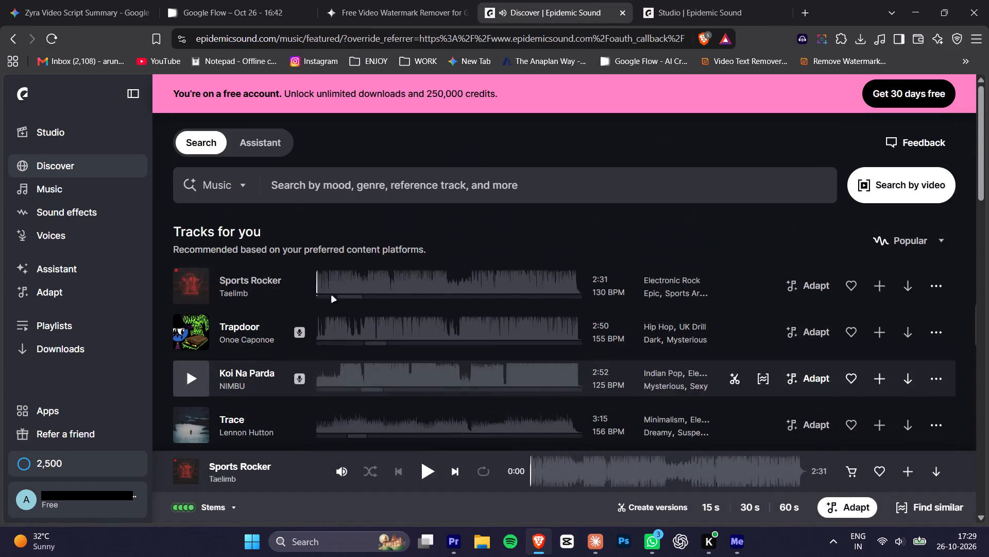
{"action": "scroll", "coordinate": [332, 296], "scroll_direction": "up", "scroll_amount": 2}
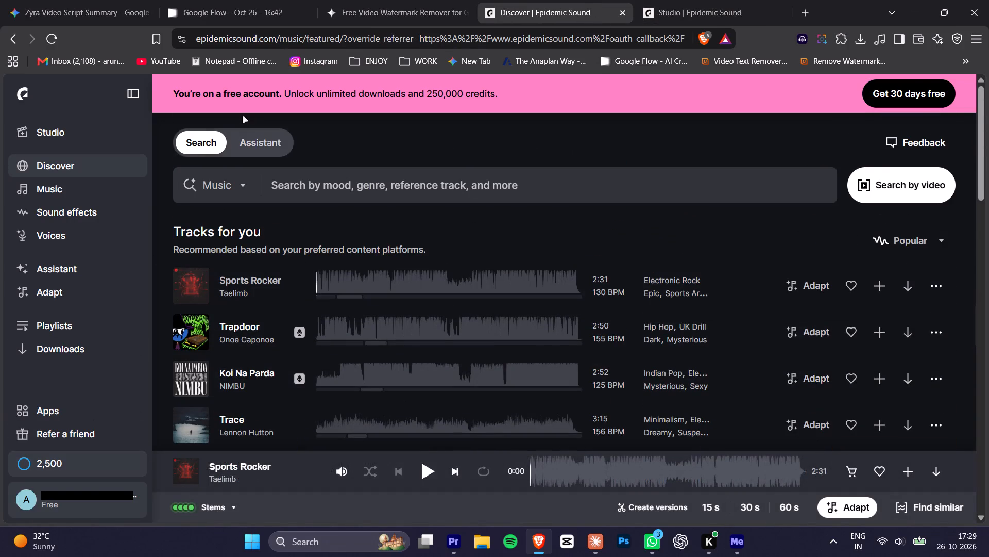
Search the music library for "UGC" and briefly preview the tracks Ugo and MOON & STARS.
{"action": "left_click", "coordinate": [306, 190]}
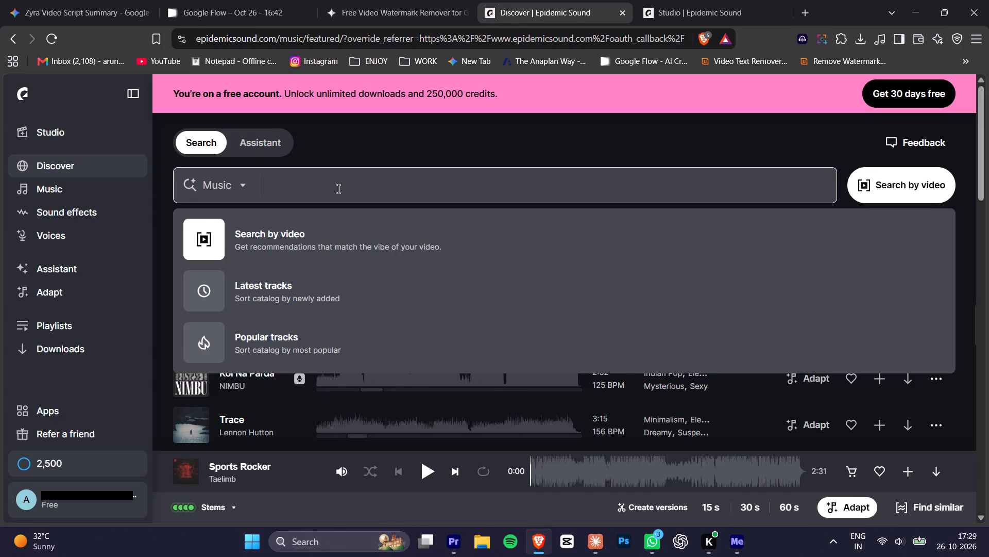
{"action": "type", "text": "UGC"}
{"action": "key", "text": "Return"}
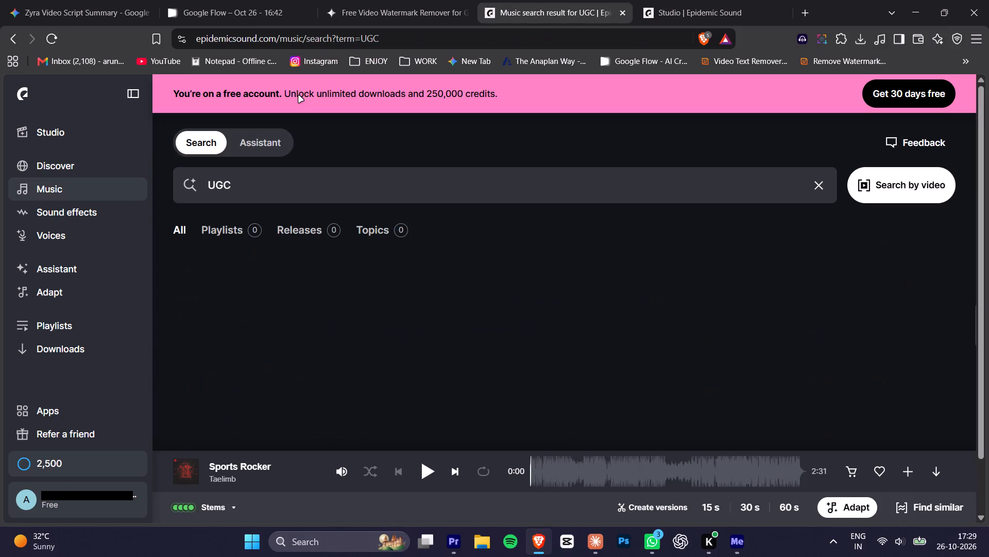
{"action": "left_click", "coordinate": [191, 335]}
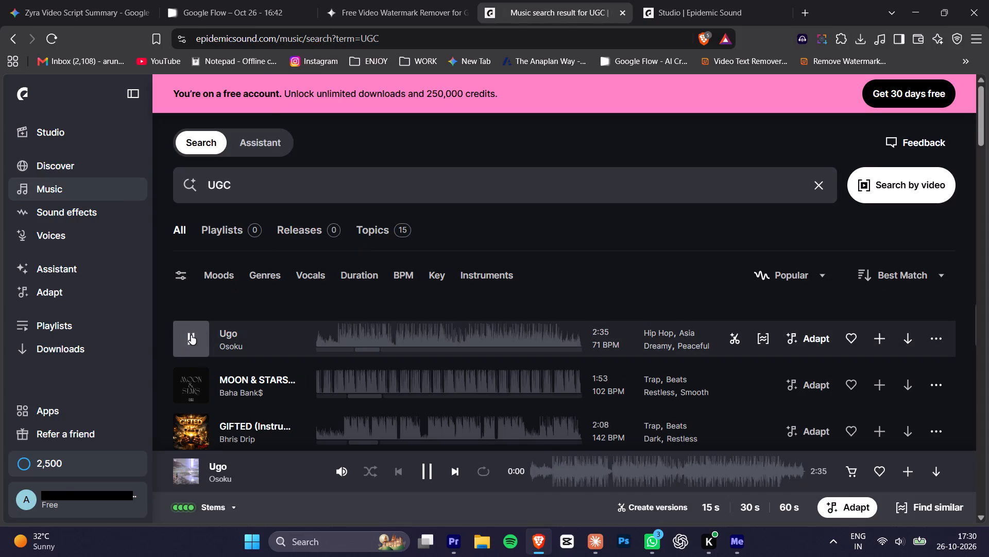
{"action": "left_click", "coordinate": [192, 336]}
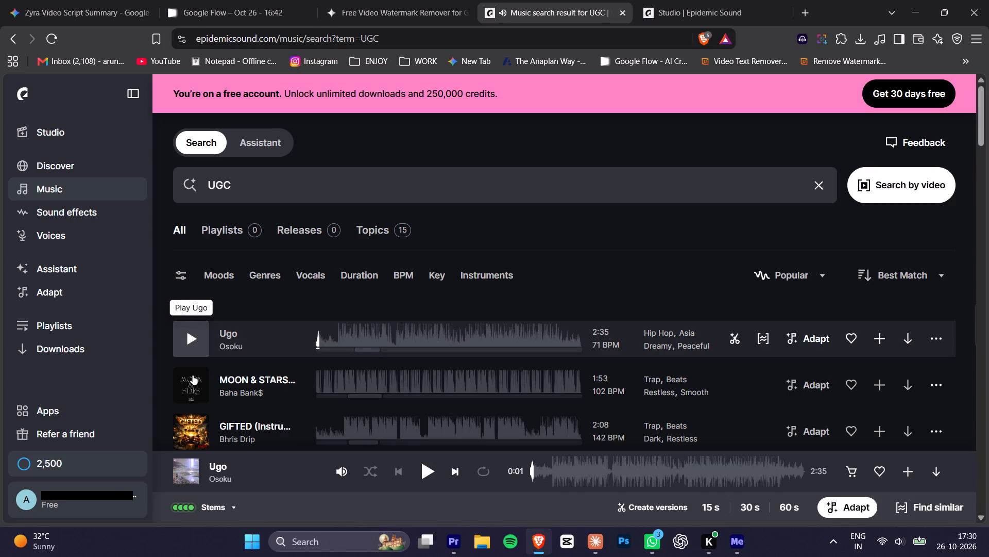
{"action": "left_click", "coordinate": [193, 389]}
{"action": "left_click", "coordinate": [192, 386]}
Replace the music search term with "podcast" and run the search.
{"action": "left_click_drag", "start_coordinate": [294, 188], "coordinate": [141, 178]}
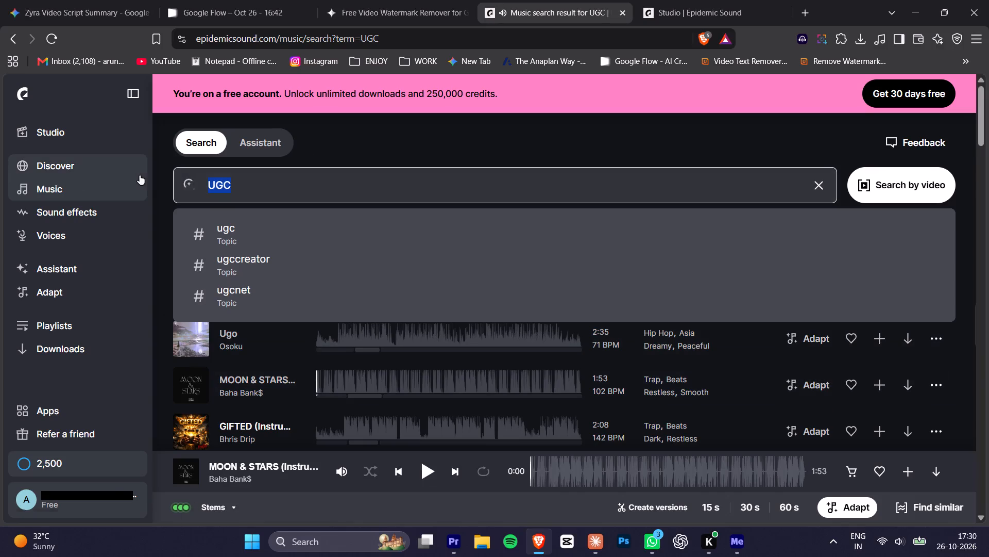
{"action": "type", "text": "podf"}
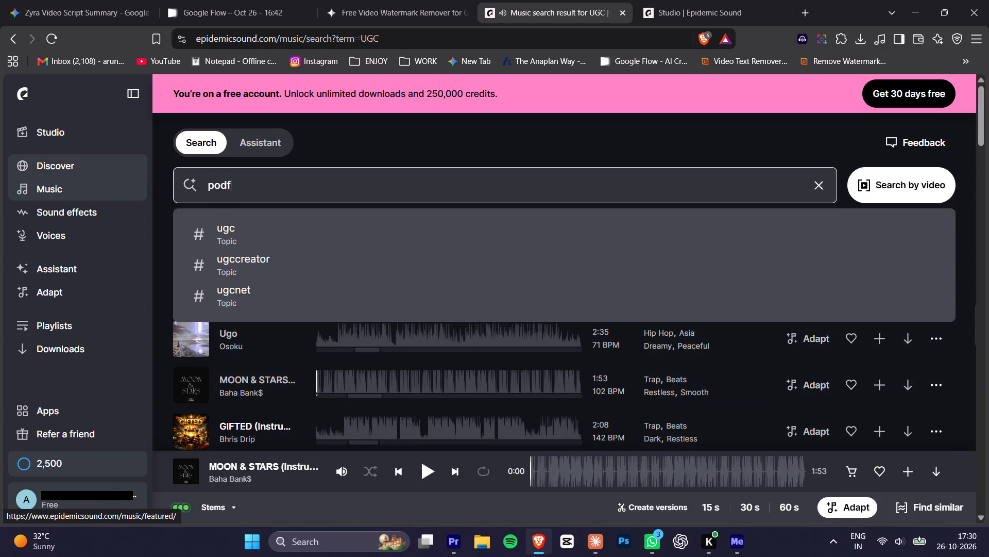
{"action": "key", "text": "BackSpace"}
{"action": "type", "text": "cast"}
{"action": "key", "text": "Return"}
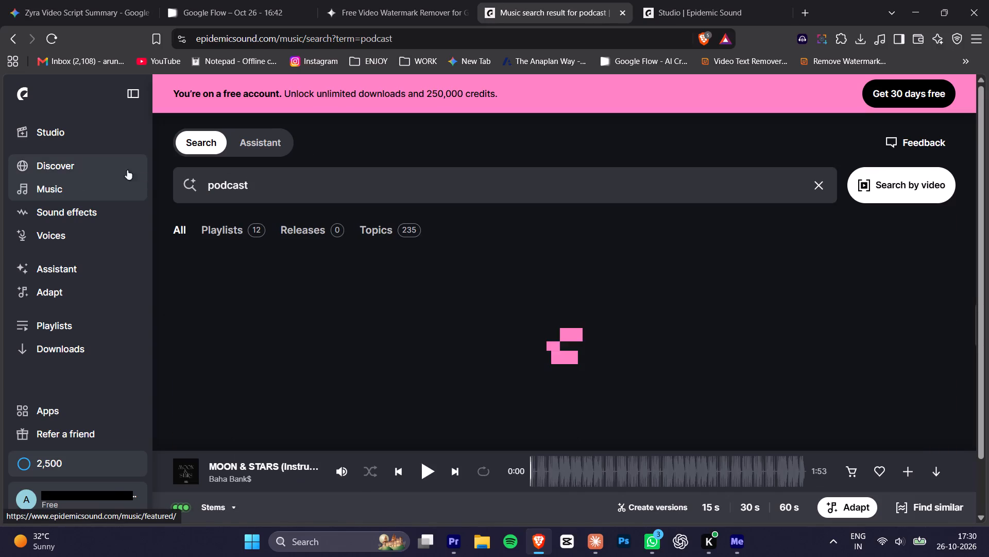
Preview the podcast tracks Old Grump, The Light from Within, As Daylight Fades, Intro and irideae in turn.
{"action": "scroll", "coordinate": [263, 259], "scroll_direction": "down", "scroll_amount": 1}
{"action": "left_click", "coordinate": [194, 275]}
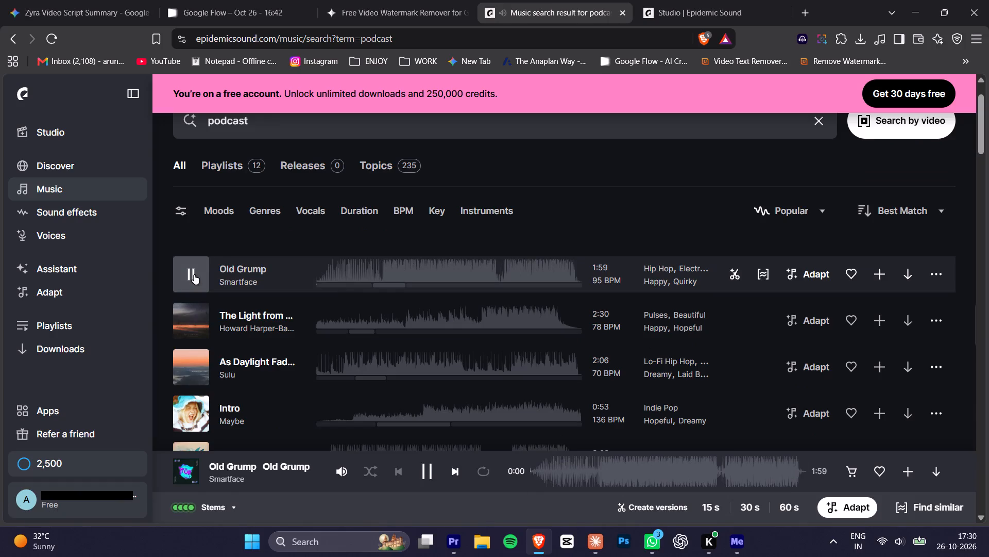
{"action": "left_click", "coordinate": [189, 271]}
{"action": "left_click", "coordinate": [194, 318]}
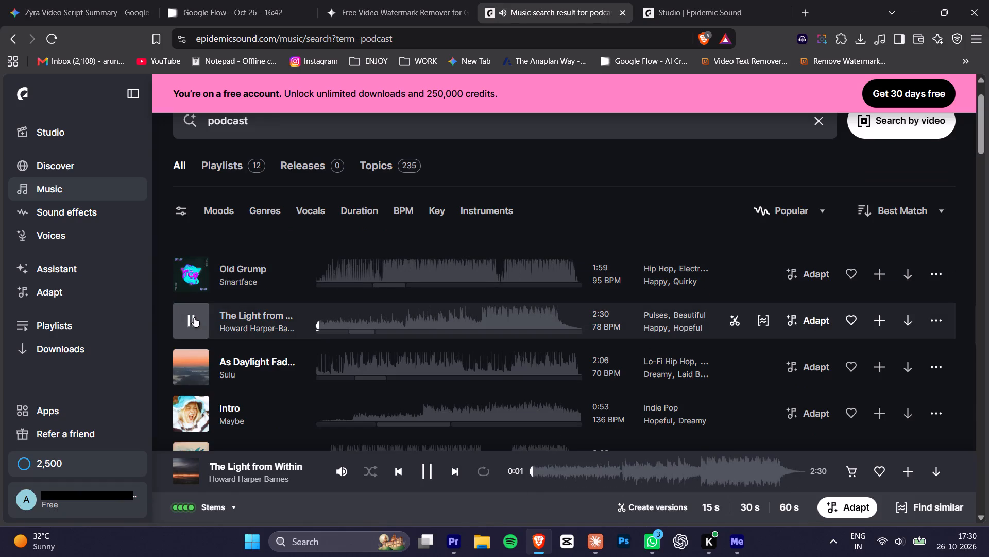
{"action": "left_click", "coordinate": [194, 322]}
{"action": "left_click", "coordinate": [194, 322]}
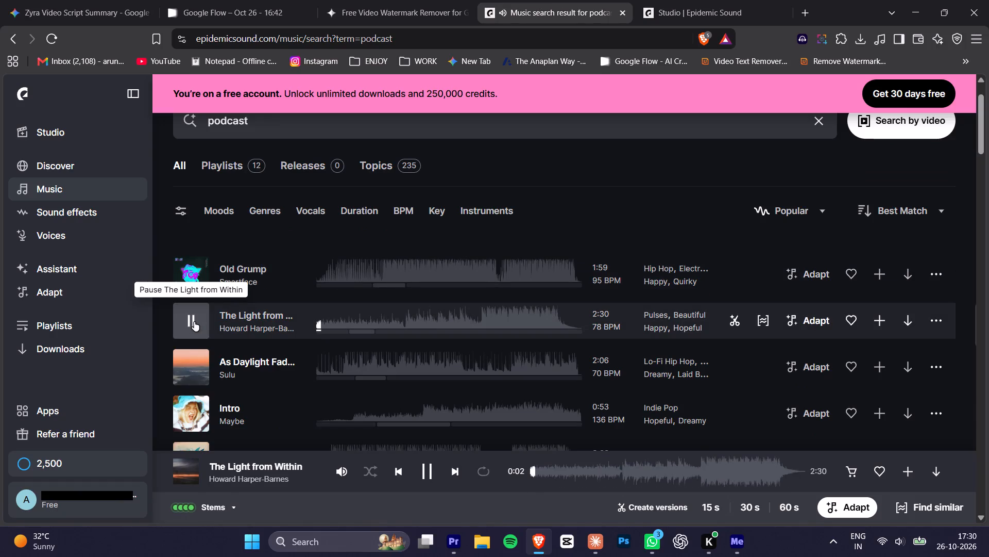
{"action": "left_click", "coordinate": [194, 322]}
{"action": "left_click", "coordinate": [189, 364]}
{"action": "scroll", "coordinate": [189, 364], "scroll_direction": "down", "scroll_amount": 2}
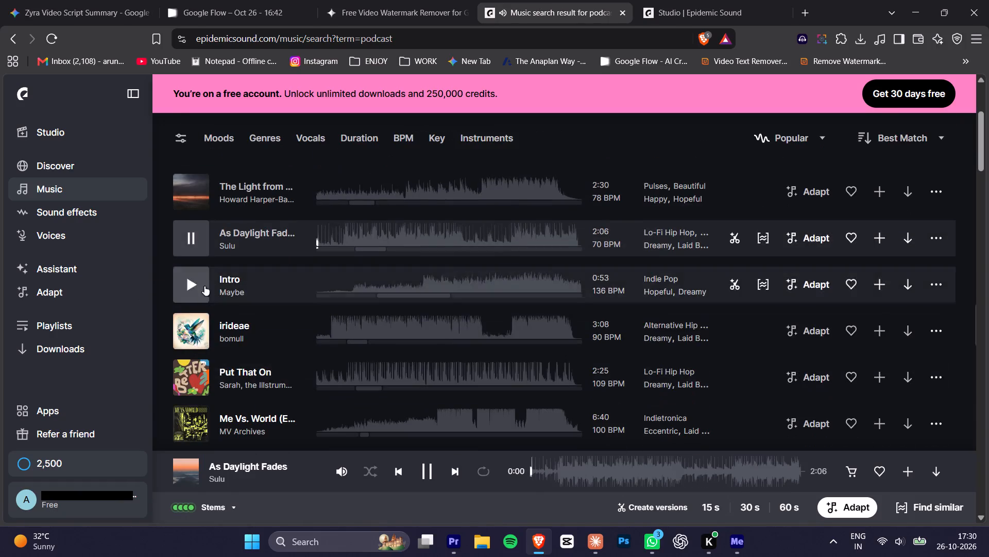
{"action": "left_click", "coordinate": [196, 235]}
{"action": "left_click", "coordinate": [200, 282]}
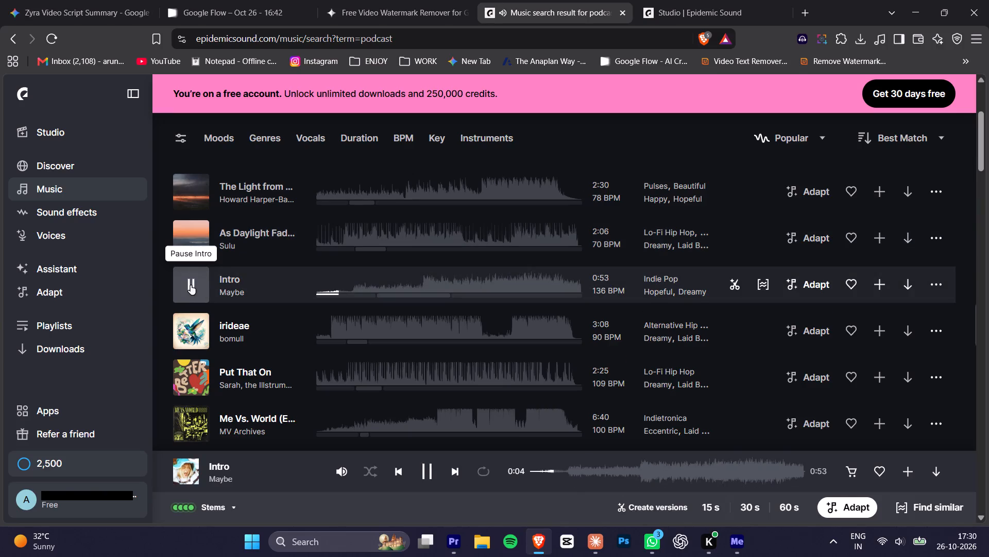
{"action": "left_click", "coordinate": [191, 285]}
{"action": "left_click", "coordinate": [191, 329]}
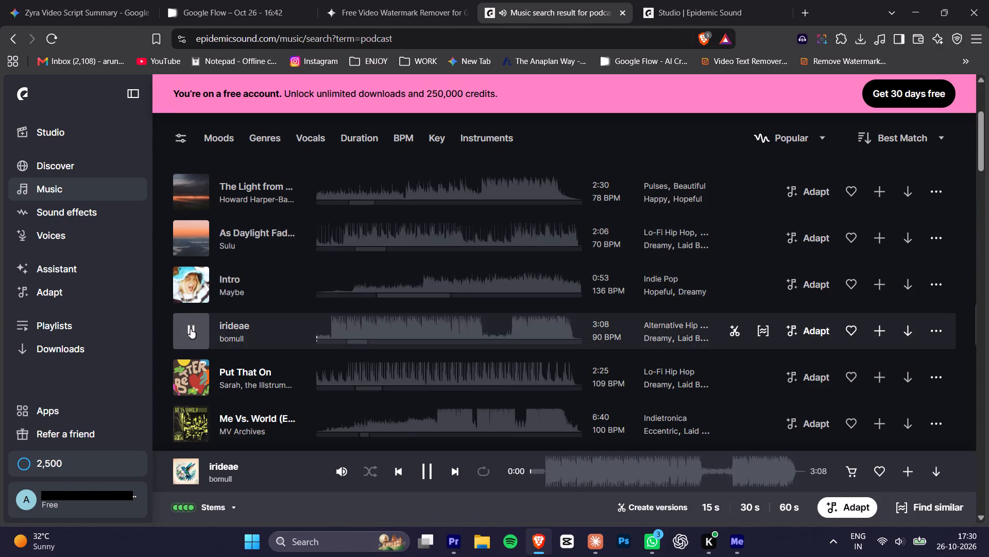
{"action": "left_click", "coordinate": [191, 329]}
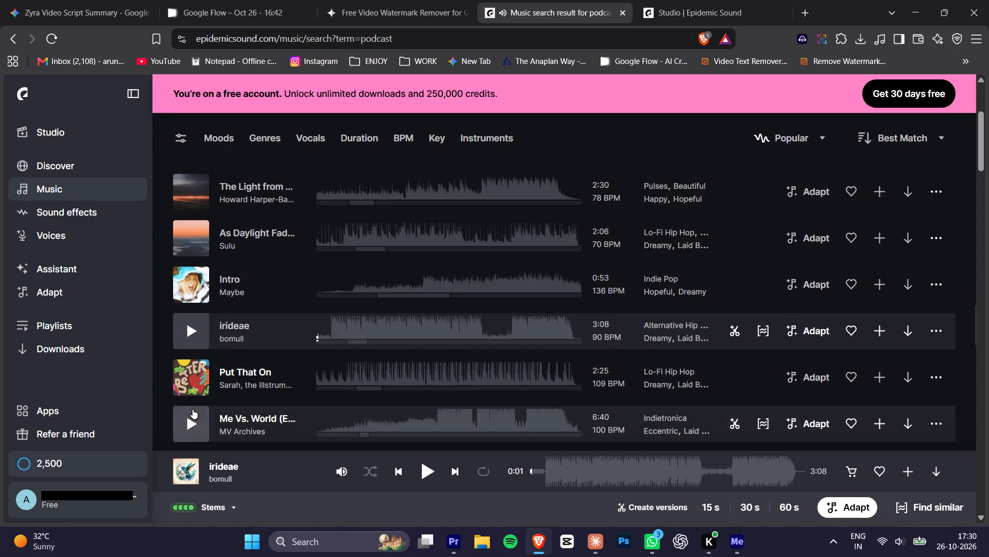
Preview the podcast tracks Me Vs. World (Extended Version), Dark Secrets, Pool Club and Seaview, stopping playback after each.
{"action": "left_click", "coordinate": [192, 419]}
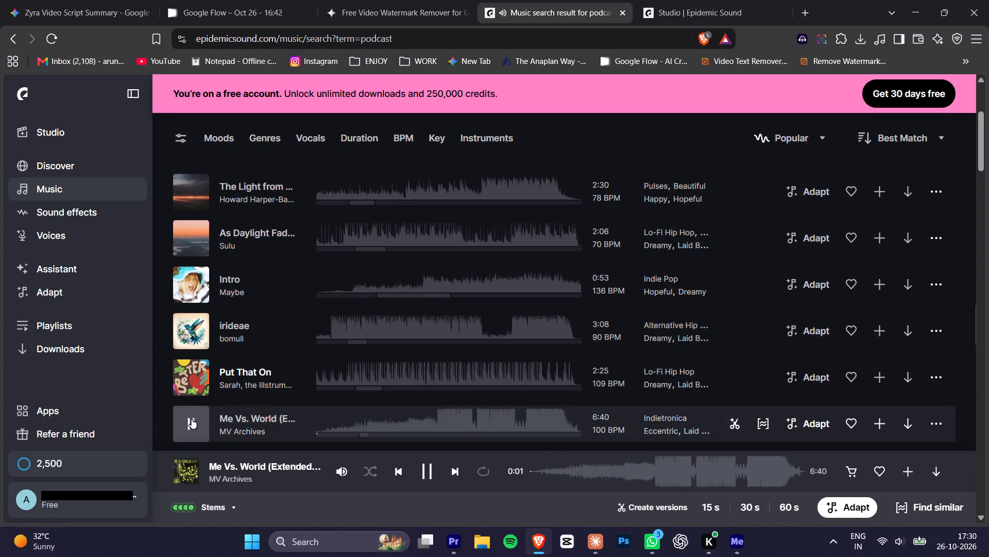
{"action": "left_click", "coordinate": [192, 419]}
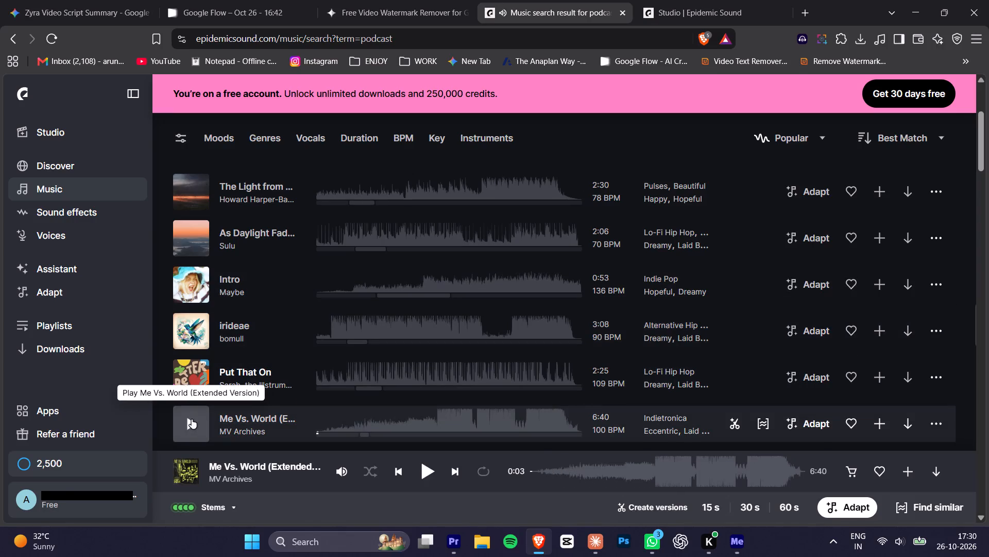
{"action": "scroll", "coordinate": [228, 387], "scroll_direction": "down", "scroll_amount": 2}
{"action": "left_click", "coordinate": [192, 345]}
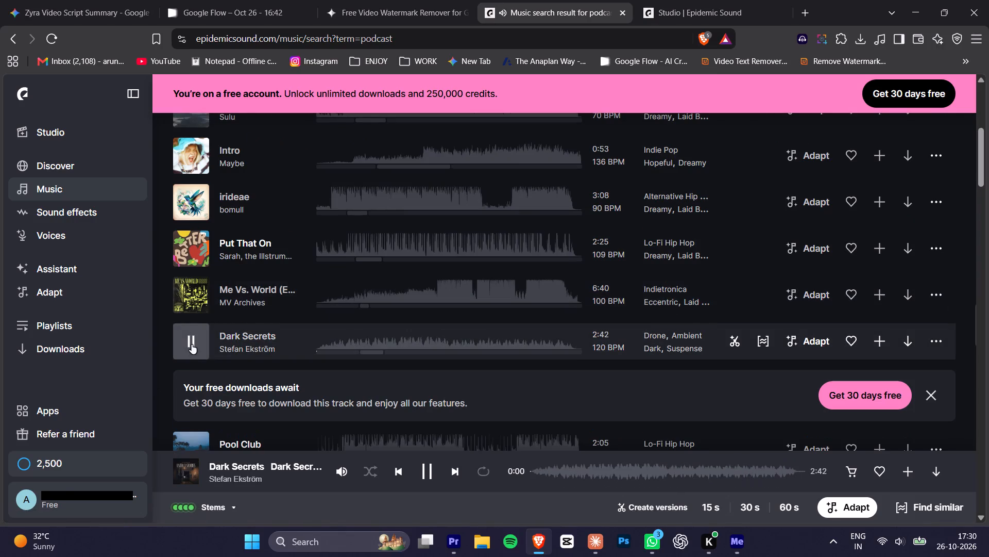
{"action": "left_click", "coordinate": [192, 345]}
{"action": "scroll", "coordinate": [192, 345], "scroll_direction": "down", "scroll_amount": 3}
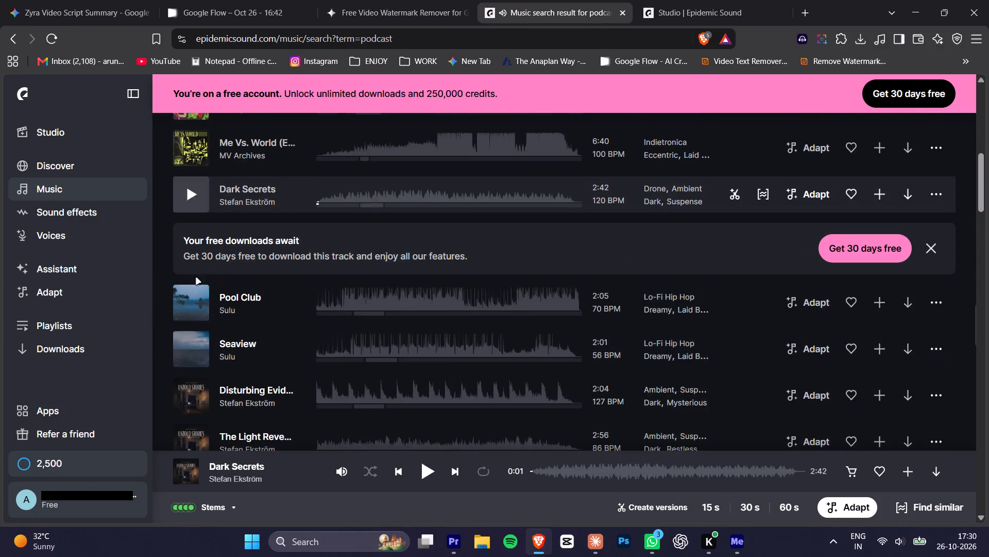
{"action": "left_click", "coordinate": [193, 301]}
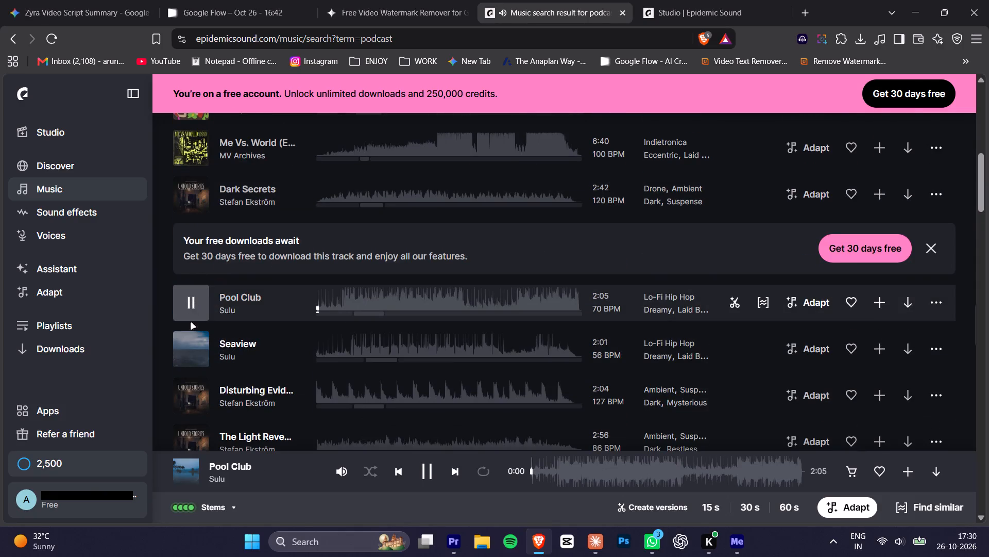
{"action": "left_click", "coordinate": [189, 297]}
{"action": "left_click", "coordinate": [191, 339]}
{"action": "left_click", "coordinate": [192, 348]}
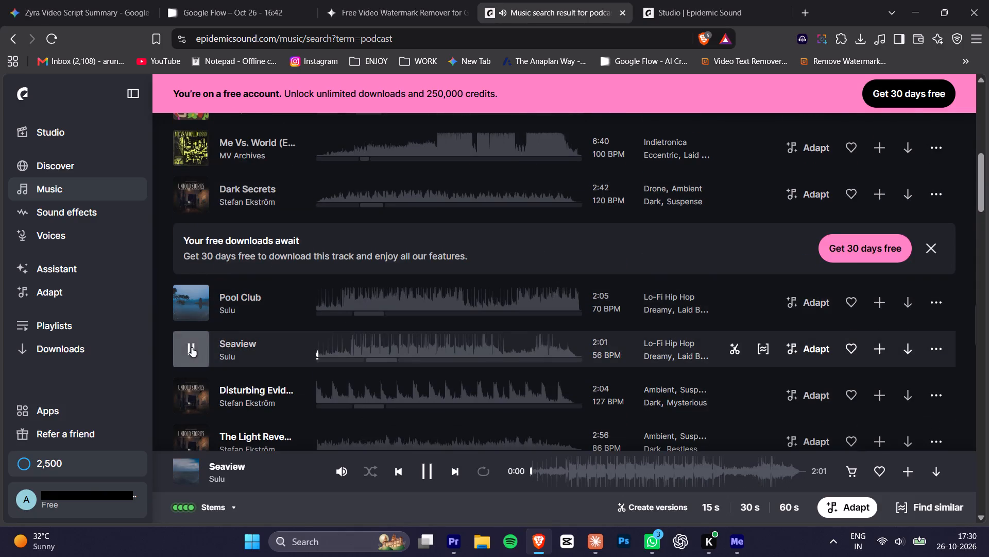
Replace the music search term with "business" and run the search.
{"action": "scroll", "coordinate": [366, 153], "scroll_direction": "up", "scroll_amount": 13}
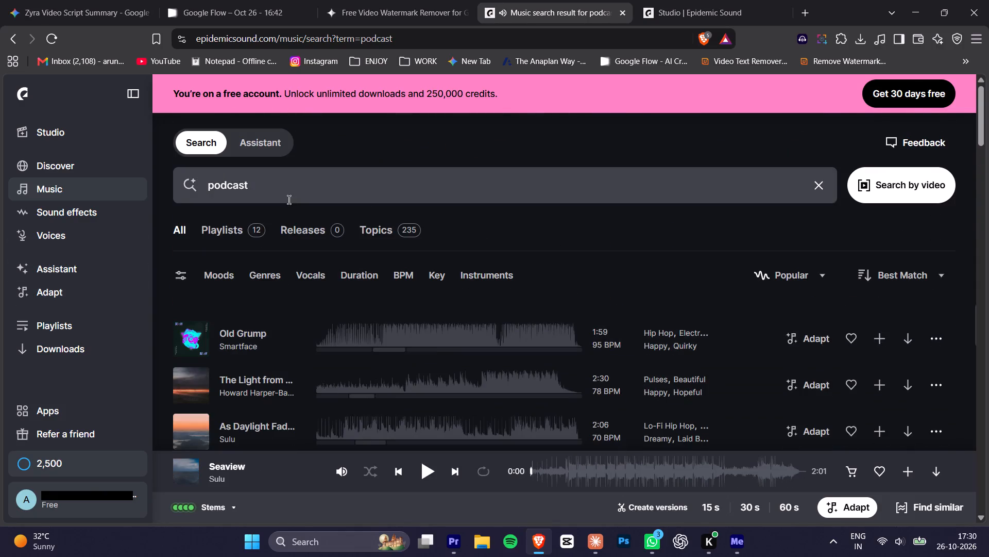
{"action": "left_click_drag", "start_coordinate": [283, 175], "coordinate": [162, 177]}
{"action": "type", "text": "buss"}
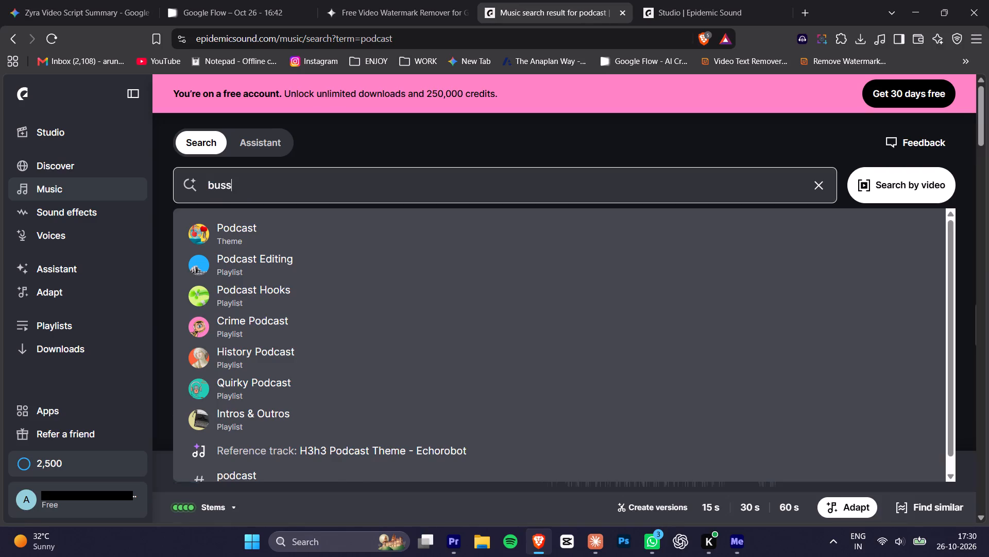
{"action": "key", "text": "BackSpace"}
{"action": "type", "text": "iness"}
{"action": "key", "text": "Return"}
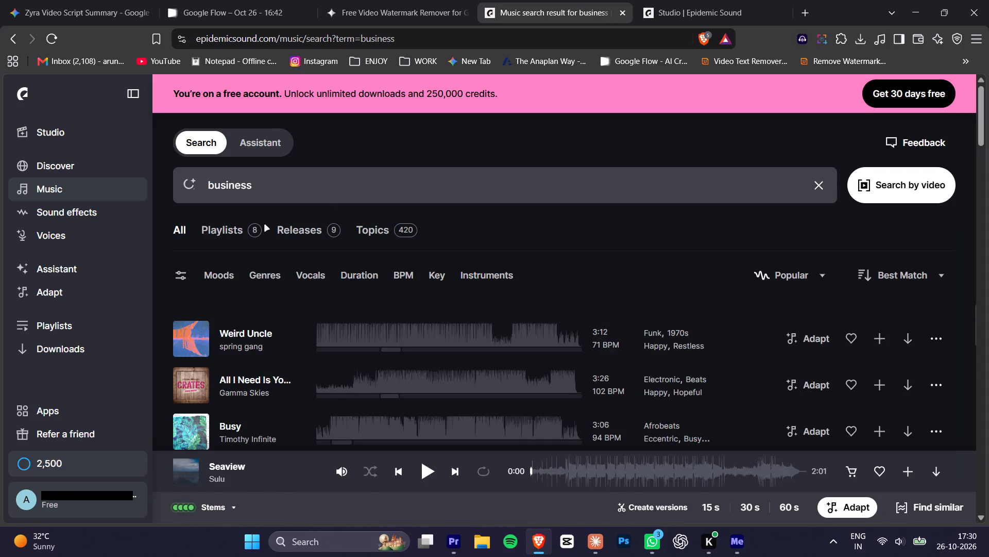
Preview the business tracks Weird Uncle, Busy, Mind Your Business and the explicit version of Cash Business.
{"action": "left_click", "coordinate": [191, 343]}
{"action": "scroll", "coordinate": [193, 338], "scroll_direction": "down", "scroll_amount": 1}
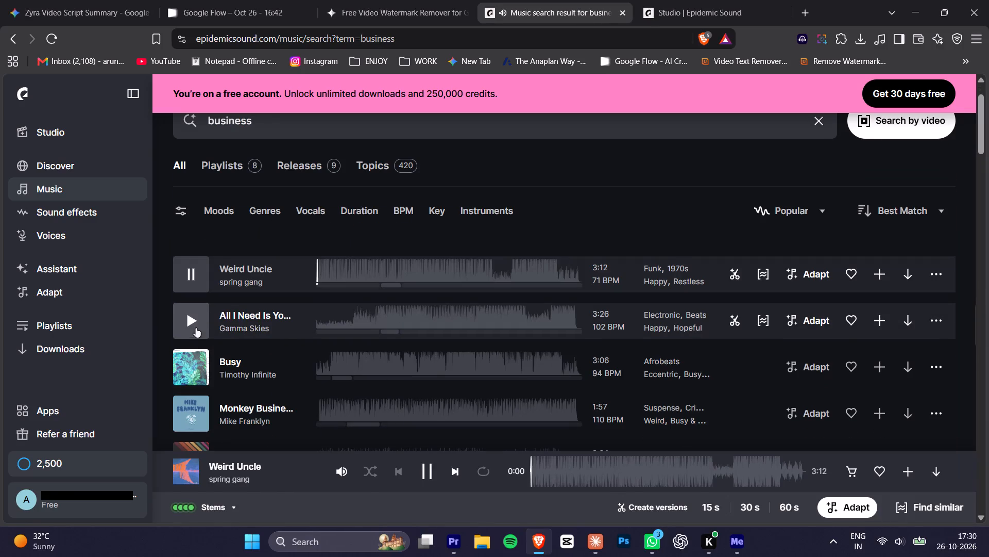
{"action": "left_click", "coordinate": [193, 365]}
{"action": "scroll", "coordinate": [211, 364], "scroll_direction": "down", "scroll_amount": 1}
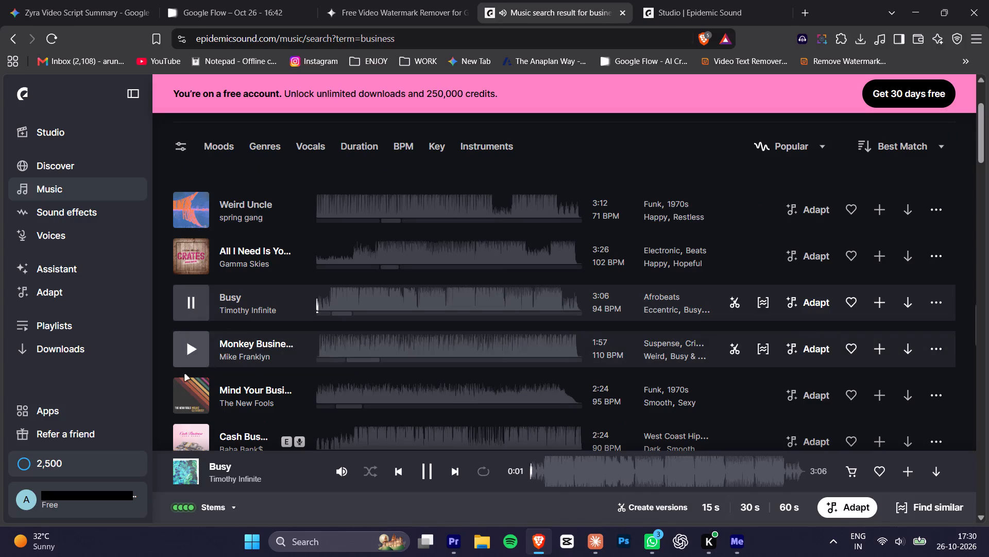
{"action": "left_click", "coordinate": [190, 394]}
{"action": "scroll", "coordinate": [192, 389], "scroll_direction": "down", "scroll_amount": 1}
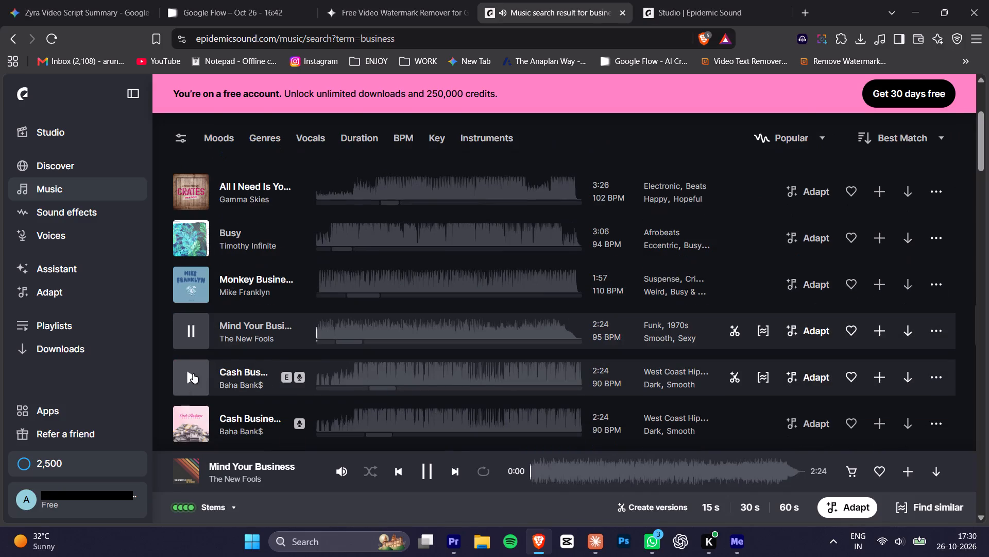
{"action": "left_click", "coordinate": [193, 373]}
{"action": "scroll", "coordinate": [193, 373], "scroll_direction": "down", "scroll_amount": 2}
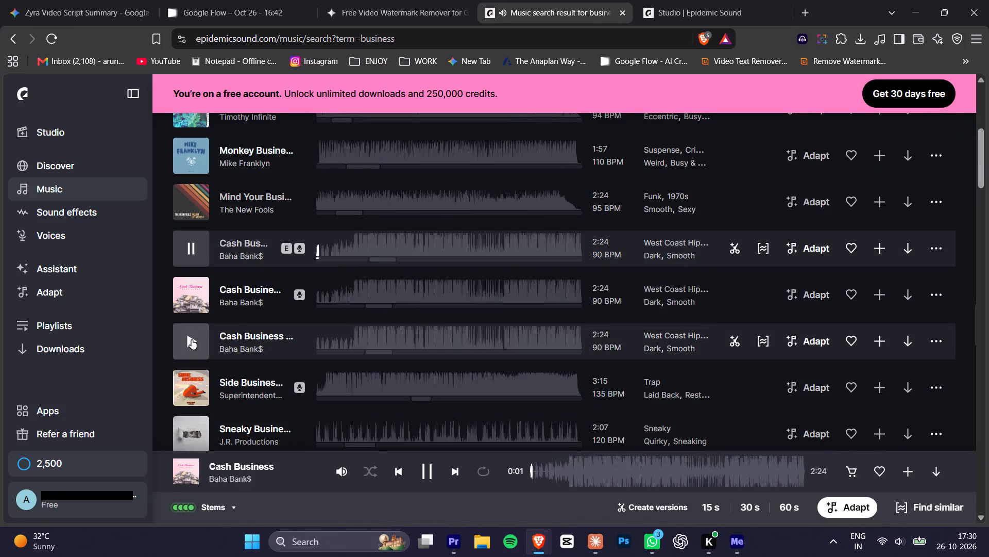
Preview the third Cash Business version, Side Business, Fake Business and Side Business (Instrumental Version), then stop playback.
{"action": "left_click", "coordinate": [192, 340]}
{"action": "left_click", "coordinate": [193, 384]}
{"action": "scroll", "coordinate": [196, 384], "scroll_direction": "down", "scroll_amount": 2}
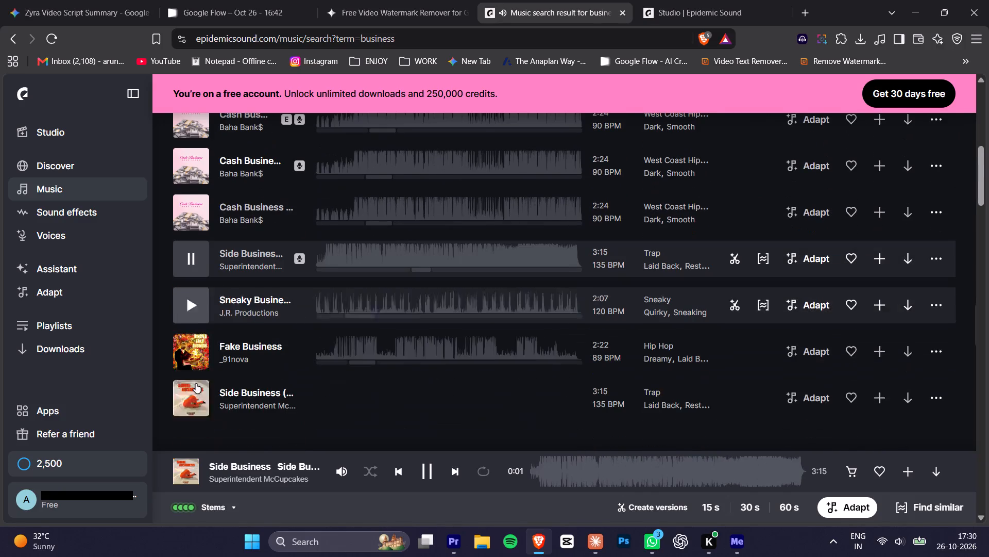
{"action": "left_click", "coordinate": [189, 349]}
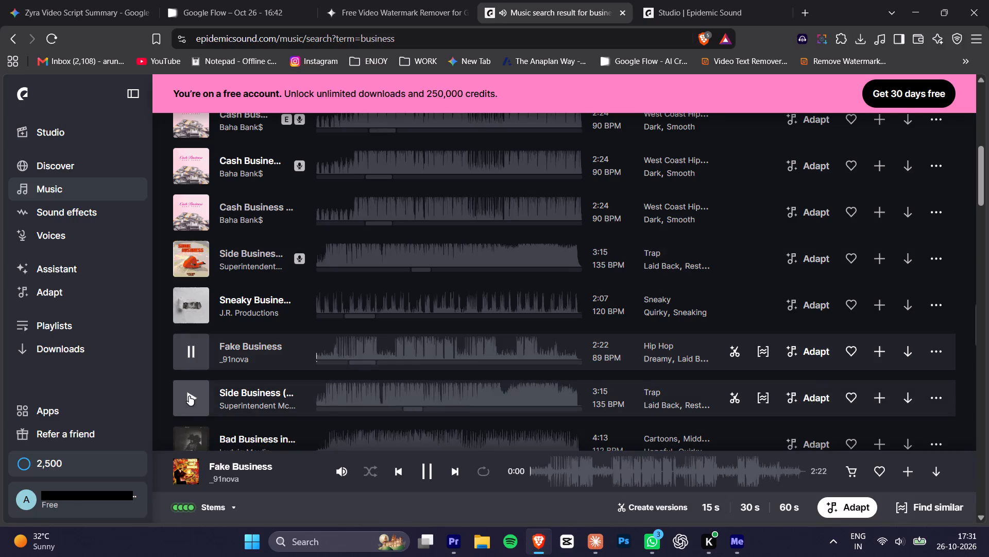
{"action": "left_click", "coordinate": [190, 398]}
{"action": "scroll", "coordinate": [197, 370], "scroll_direction": "down", "scroll_amount": 3}
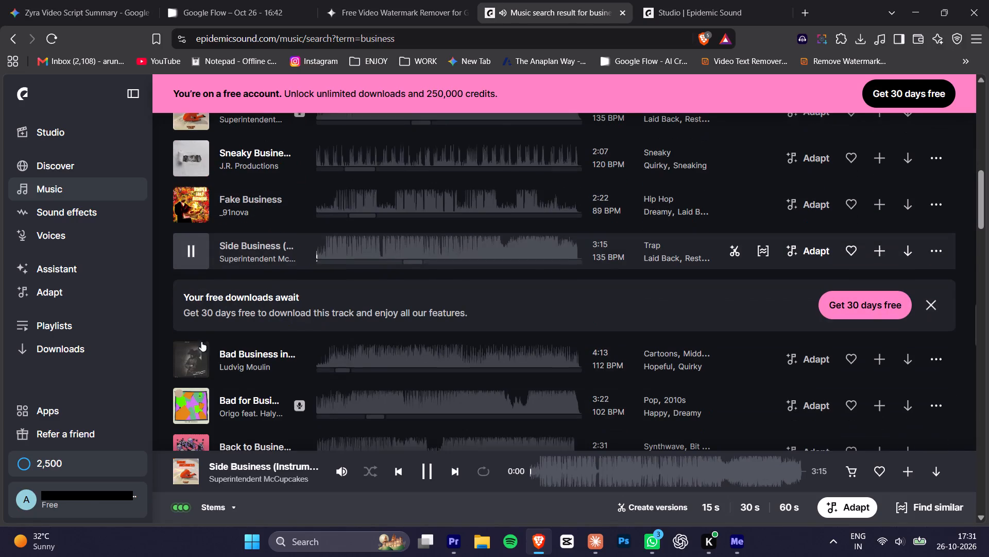
{"action": "left_click", "coordinate": [192, 251]}
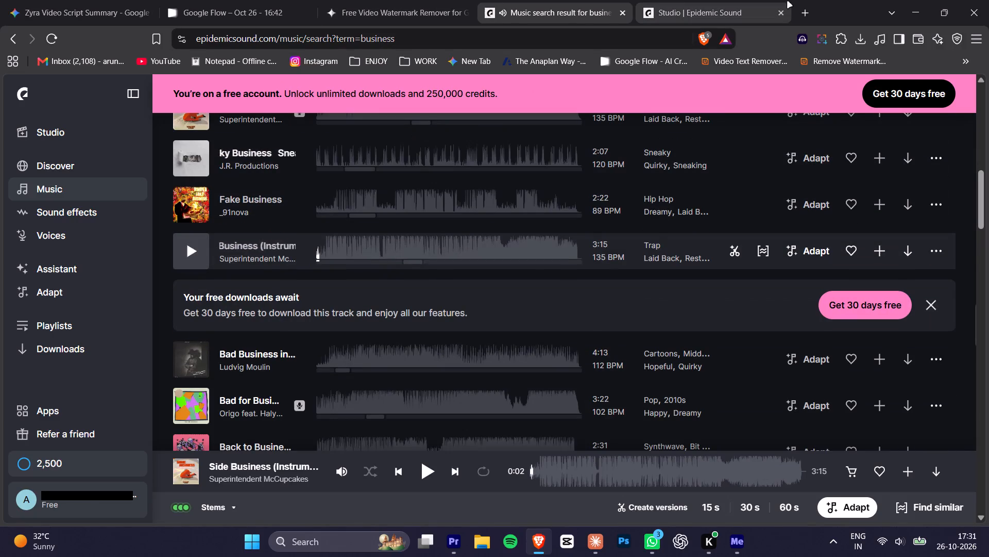
Open YouTube in a new tab and close the Epidemic Sound Studio tab.
{"action": "left_click", "coordinate": [799, 11]}
{"action": "left_click", "coordinate": [336, 120]}
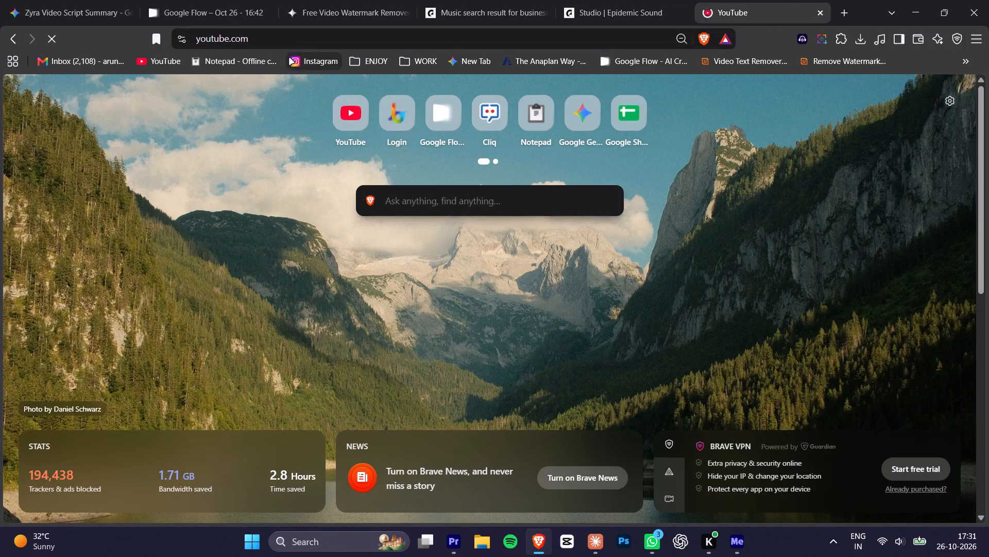
{"action": "left_click", "coordinate": [353, 2]}
{"action": "left_click", "coordinate": [466, 0]}
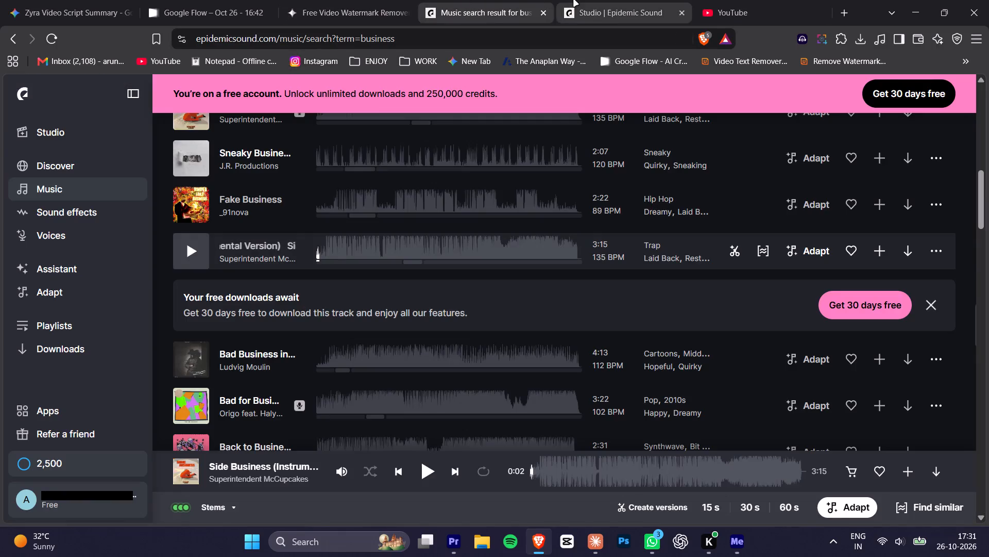
{"action": "left_click", "coordinate": [574, 0]}
{"action": "left_click", "coordinate": [530, 0]}
{"action": "left_click", "coordinate": [621, 0]}
{"action": "key", "text": "ctrl+w"}
{"action": "left_click", "coordinate": [660, 0]}
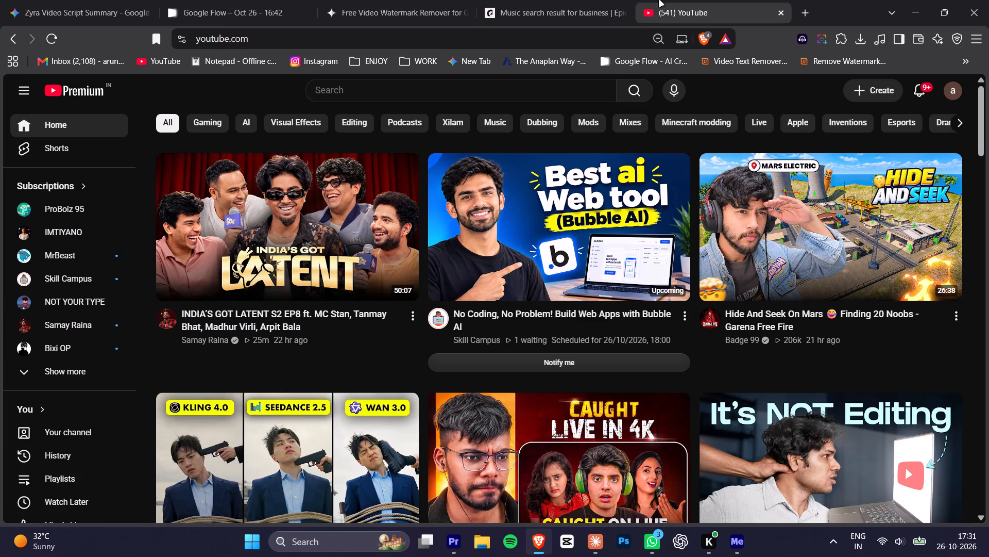
Search YouTube for "ugc background music".
{"action": "left_click", "coordinate": [411, 88]}
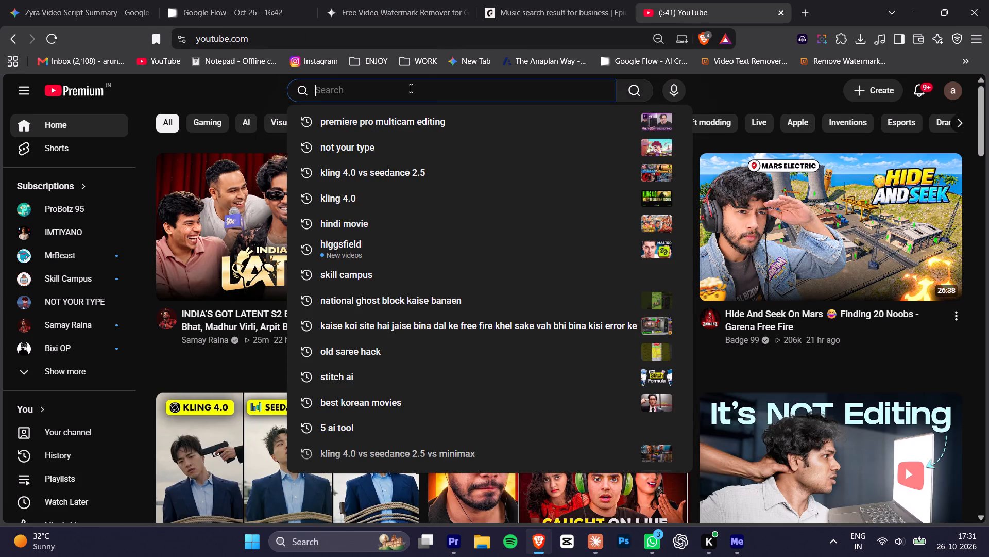
{"action": "type", "text": "ugc background mi"}
{"action": "key", "text": "BackSpace"}
{"action": "type", "text": "usci"}
{"action": "key", "text": "Return"}
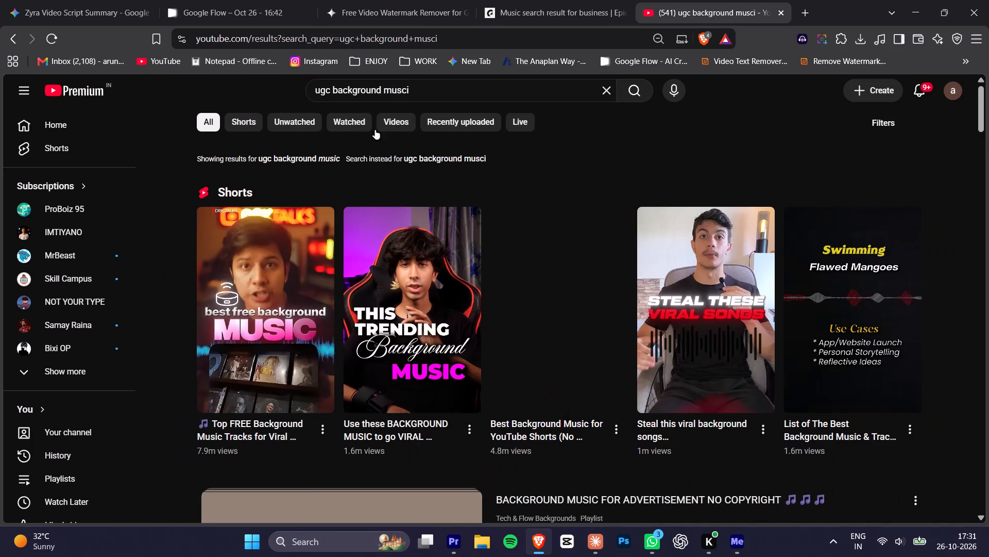
{"action": "left_click", "coordinate": [463, 94]}
{"action": "left_click", "coordinate": [391, 126]}
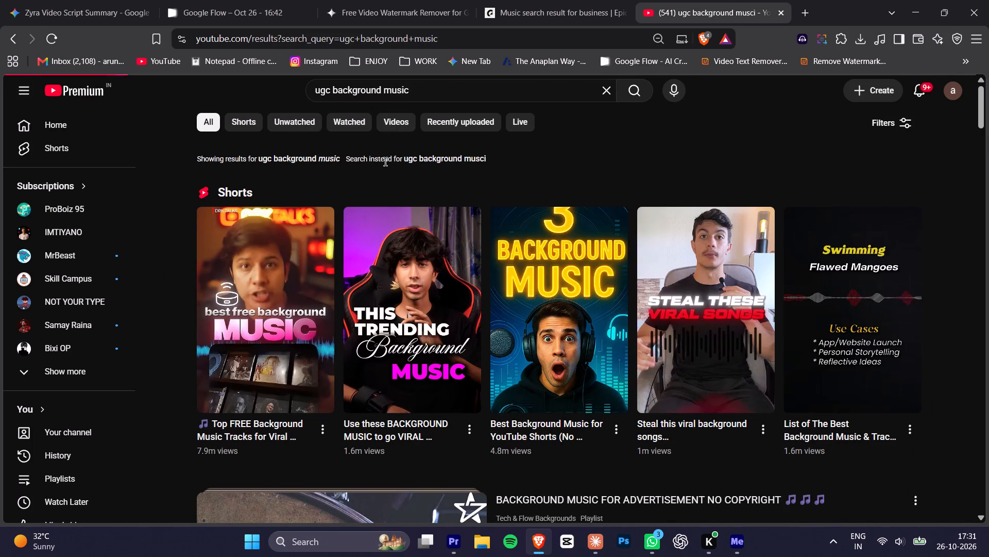
Open the UGC Music Playlist in a separate tab and sample Graffiti - KV at several points, then pause it.
{"action": "scroll", "coordinate": [323, 201], "scroll_direction": "down", "scroll_amount": 3}
{"action": "scroll", "coordinate": [359, 276], "scroll_direction": "down", "scroll_amount": 3}
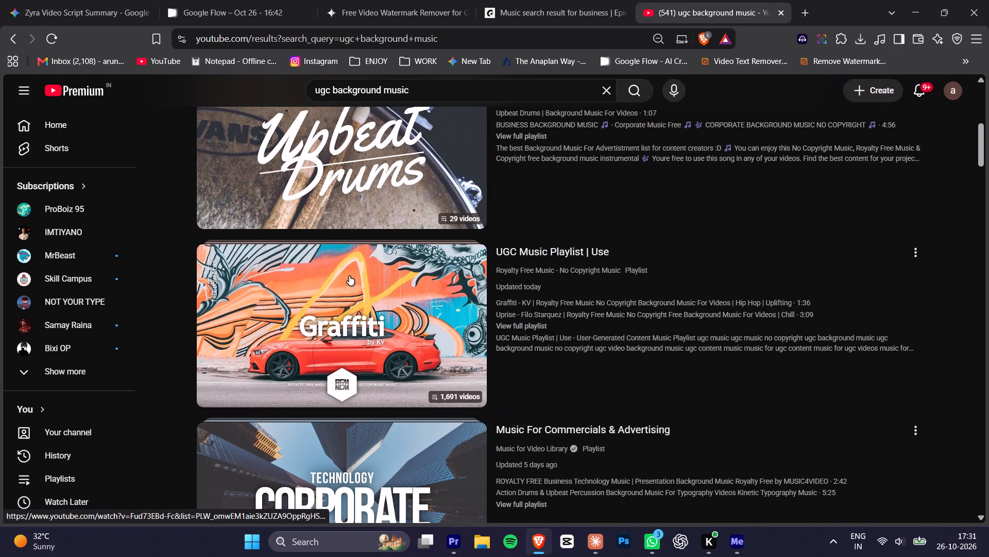
{"action": "middle_click", "coordinate": [395, 278]}
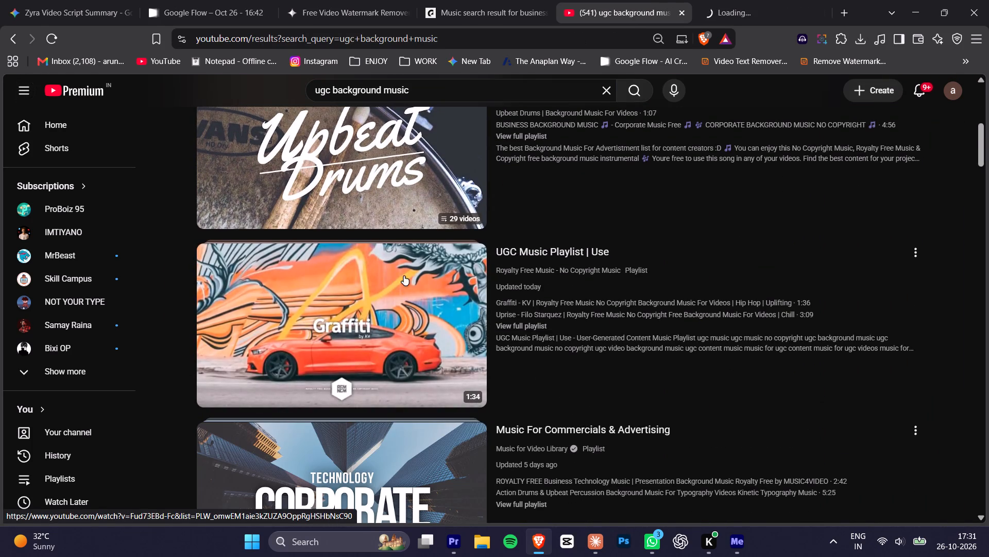
{"action": "left_click", "coordinate": [762, 0]}
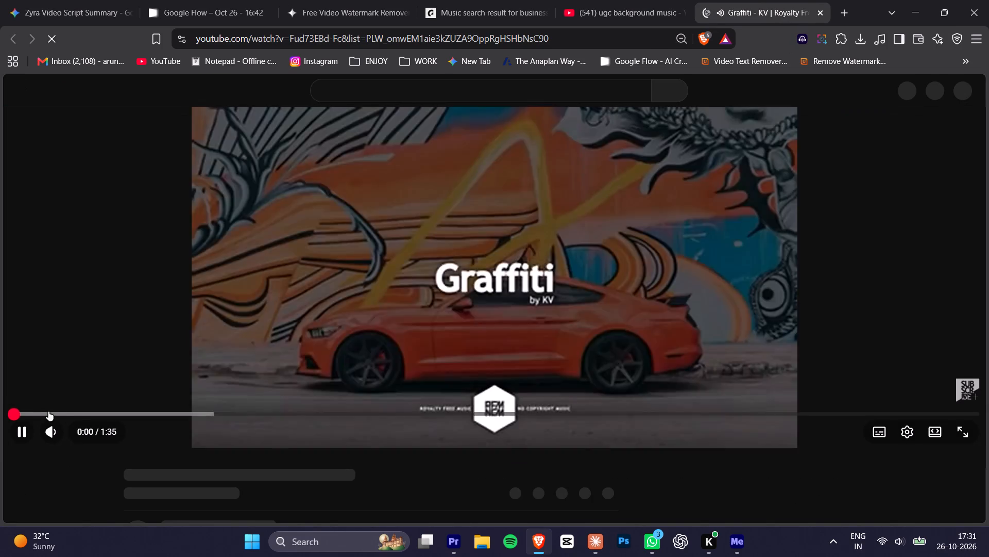
{"action": "left_click", "coordinate": [78, 409]}
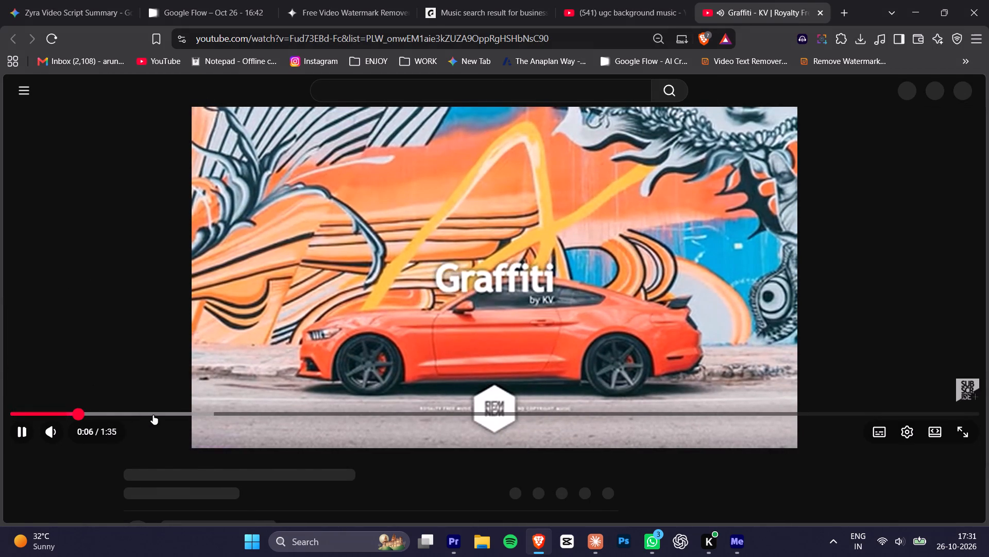
{"action": "left_click", "coordinate": [153, 415]}
{"action": "left_click", "coordinate": [275, 266]}
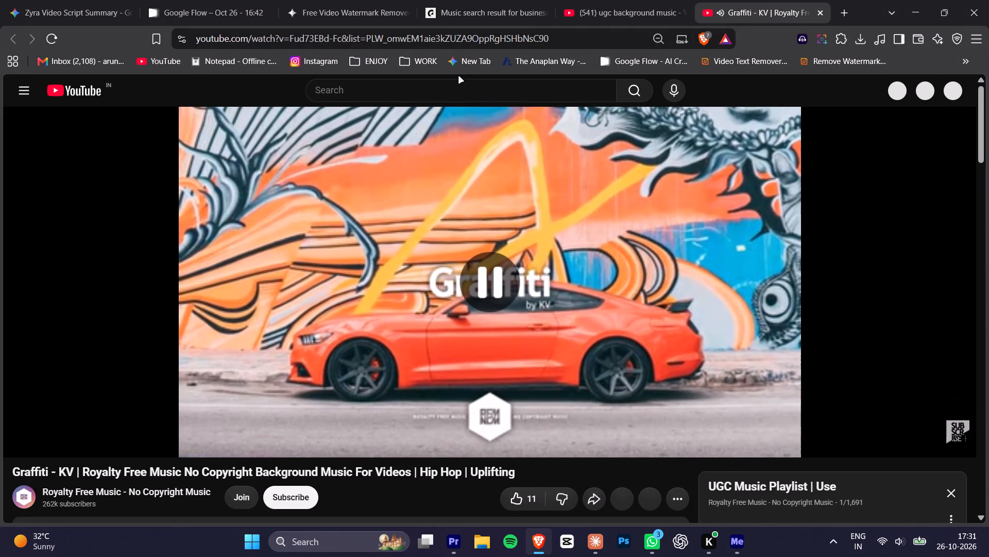
Replace "ugc" in the YouTube search with "bussiness video" and run the search for background music.
{"action": "left_click", "coordinate": [617, 2]}
{"action": "double_click", "coordinate": [324, 92]}
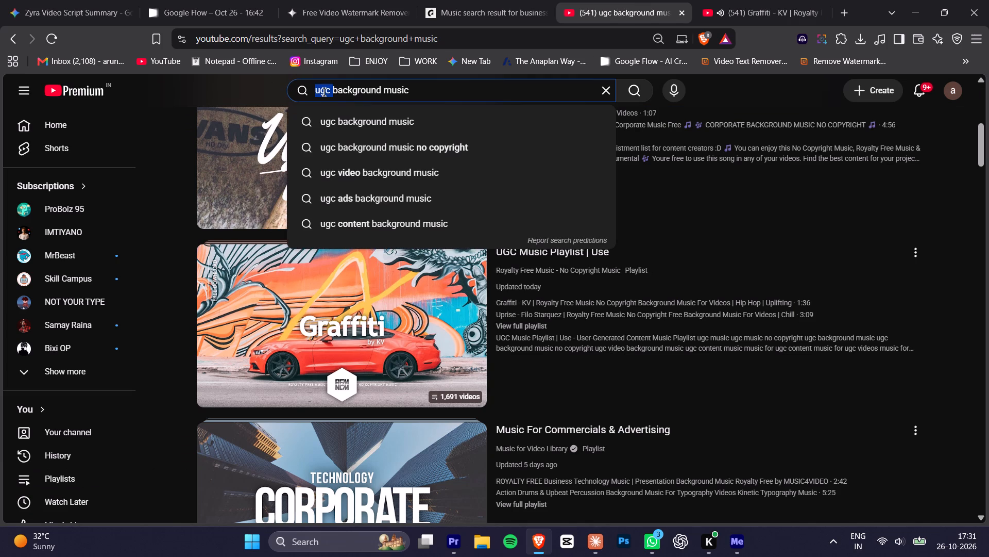
{"action": "type", "text": "bussiness video"}
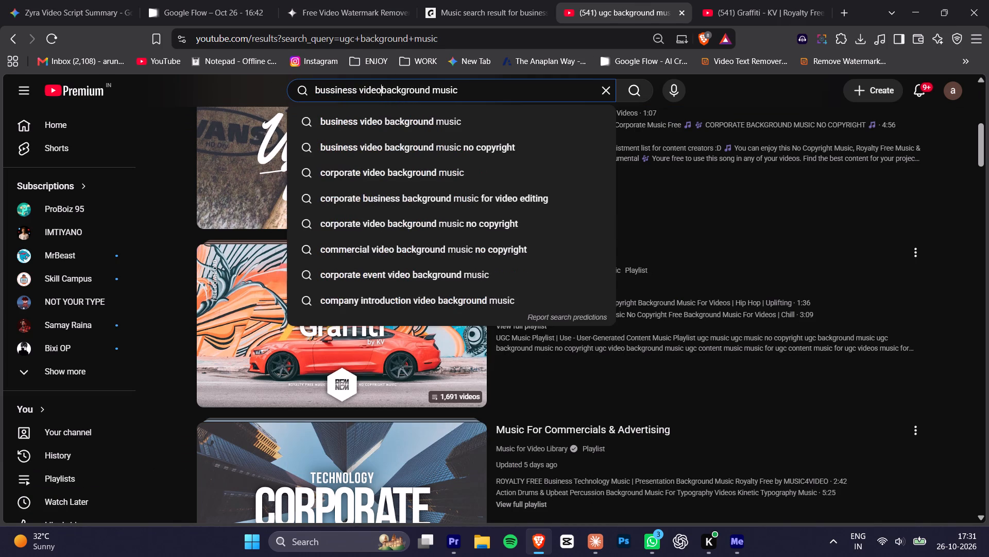
{"action": "key", "text": "space"}
{"action": "key", "text": "Return"}
Play ROYALTY FREE Business Technology Music from the Music For Commercials & Advertising playlist and close the Graffiti tab.
{"action": "scroll", "coordinate": [307, 272], "scroll_direction": "down", "scroll_amount": 3}
{"action": "left_click", "coordinate": [321, 339]}
{"action": "left_click", "coordinate": [820, 14]}
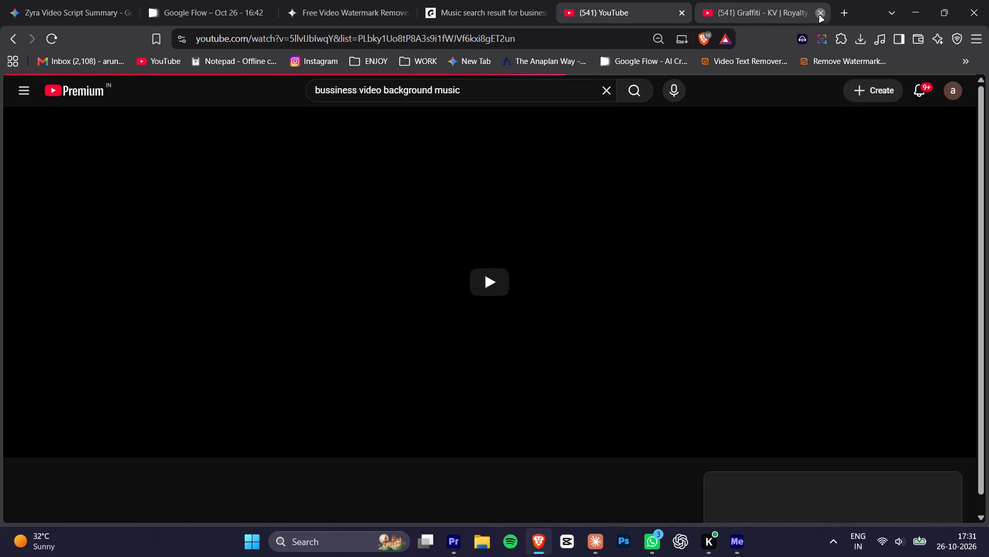
{"action": "scroll", "coordinate": [459, 286], "scroll_direction": "down", "scroll_amount": 3}
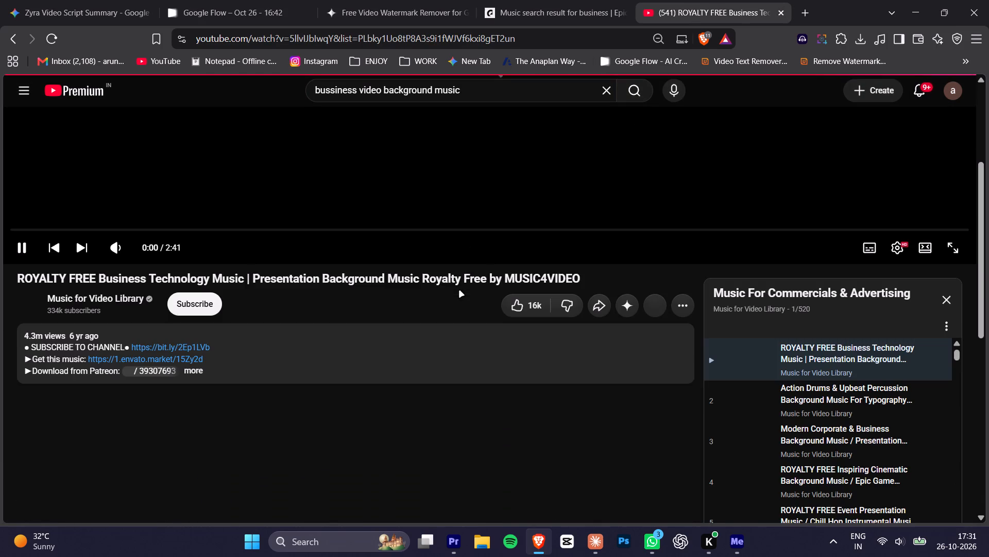
{"action": "scroll", "coordinate": [506, 358], "scroll_direction": "up", "scroll_amount": 3}
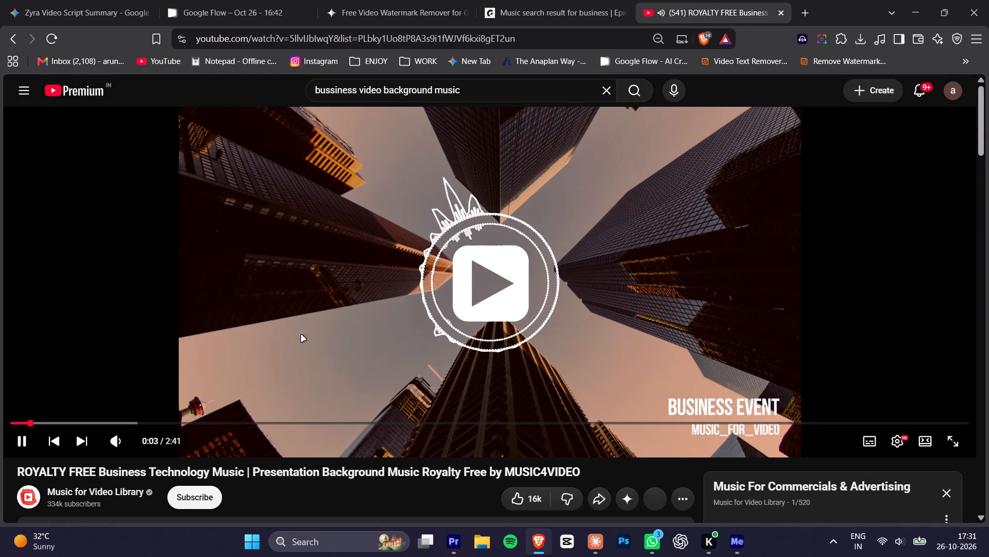
Preview Action Drums & Upbeat Percussion from the playlist in a separate tab, closing the Business Technology Music mini player.
{"action": "scroll", "coordinate": [421, 332], "scroll_direction": "down", "scroll_amount": 4}
{"action": "middle_click", "coordinate": [749, 332]}
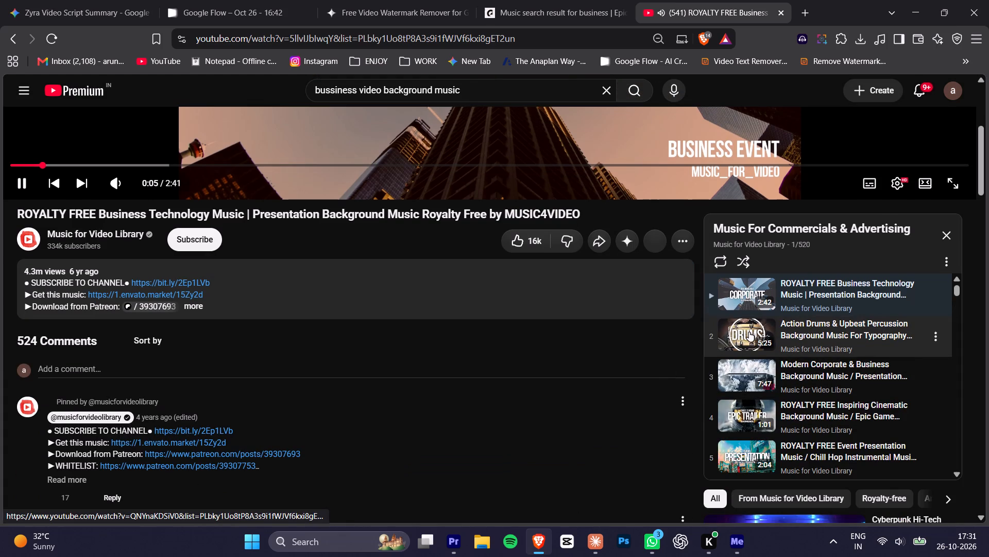
{"action": "left_click_drag", "start_coordinate": [591, 309], "coordinate": [593, 322]}
{"action": "left_click", "coordinate": [789, 0]}
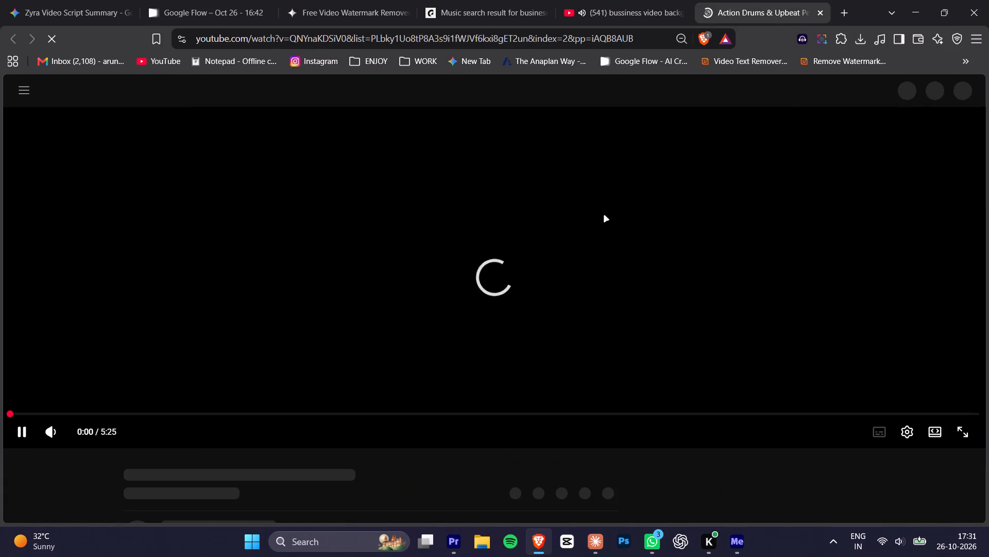
{"action": "left_click", "coordinate": [630, 0]}
{"action": "scroll", "coordinate": [337, 218], "scroll_direction": "down", "scroll_amount": 2}
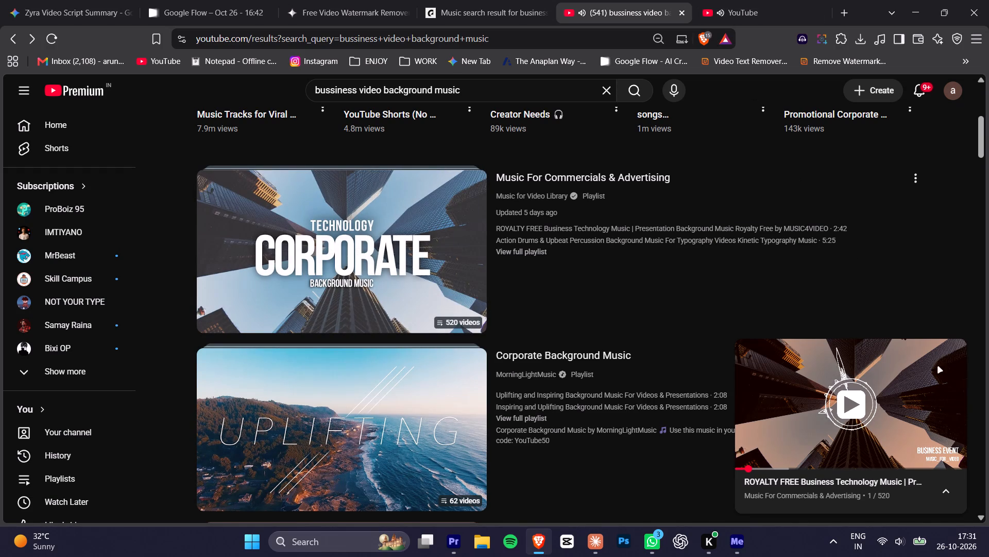
{"action": "left_click", "coordinate": [955, 351]}
{"action": "left_click", "coordinate": [730, 0]}
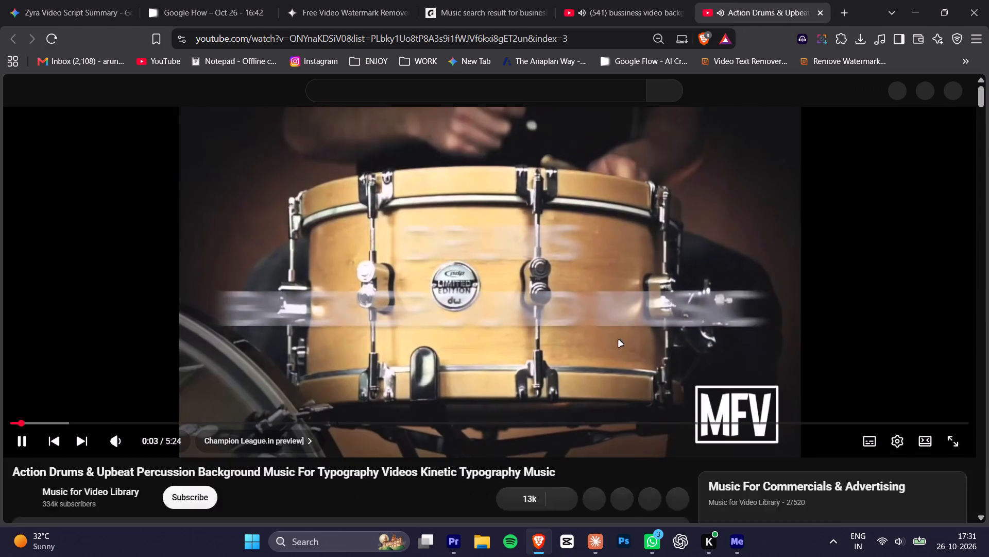
Play Modern Corporate & Business Background Music from the playlist, skip ahead through its intro and pause it.
{"action": "scroll", "coordinate": [619, 340], "scroll_direction": "down", "scroll_amount": 3}
{"action": "scroll", "coordinate": [668, 394], "scroll_direction": "down", "scroll_amount": 1}
{"action": "scroll", "coordinate": [731, 417], "scroll_direction": "down", "scroll_amount": 2}
{"action": "scroll", "coordinate": [657, 462], "scroll_direction": "down", "scroll_amount": 1}
{"action": "scroll", "coordinate": [796, 454], "scroll_direction": "down", "scroll_amount": 1}
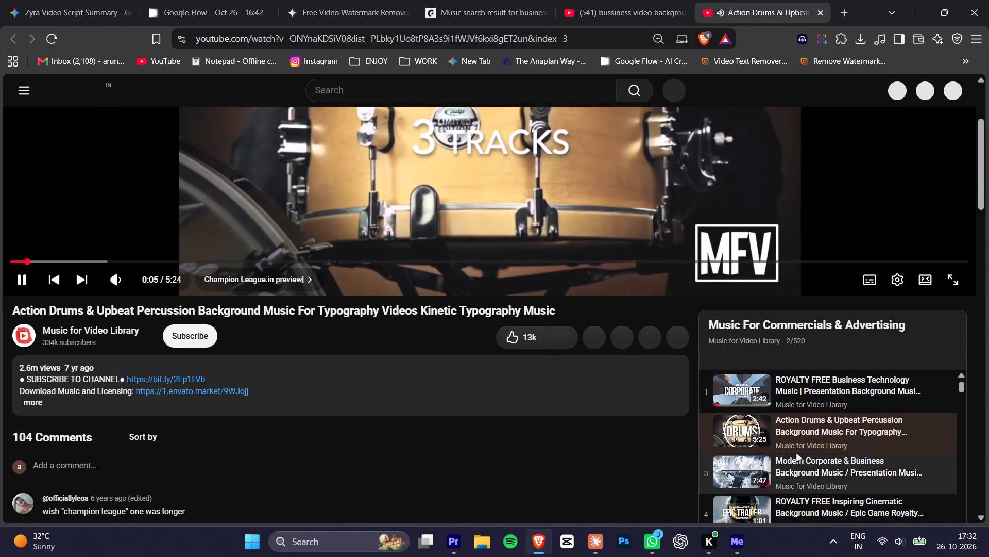
{"action": "scroll", "coordinate": [797, 454], "scroll_direction": "down", "scroll_amount": 1}
{"action": "scroll", "coordinate": [783, 430], "scroll_direction": "up", "scroll_amount": 1}
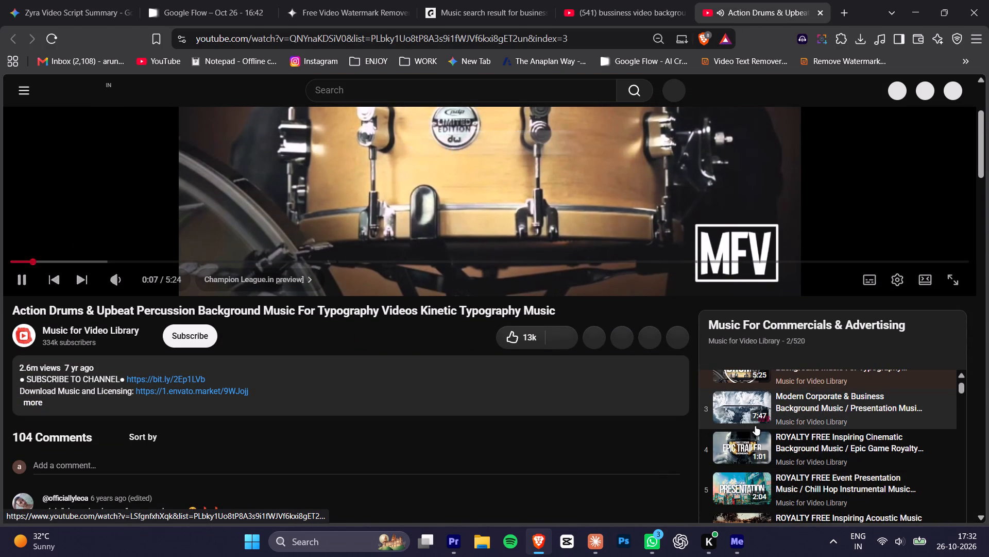
{"action": "left_click", "coordinate": [750, 407]}
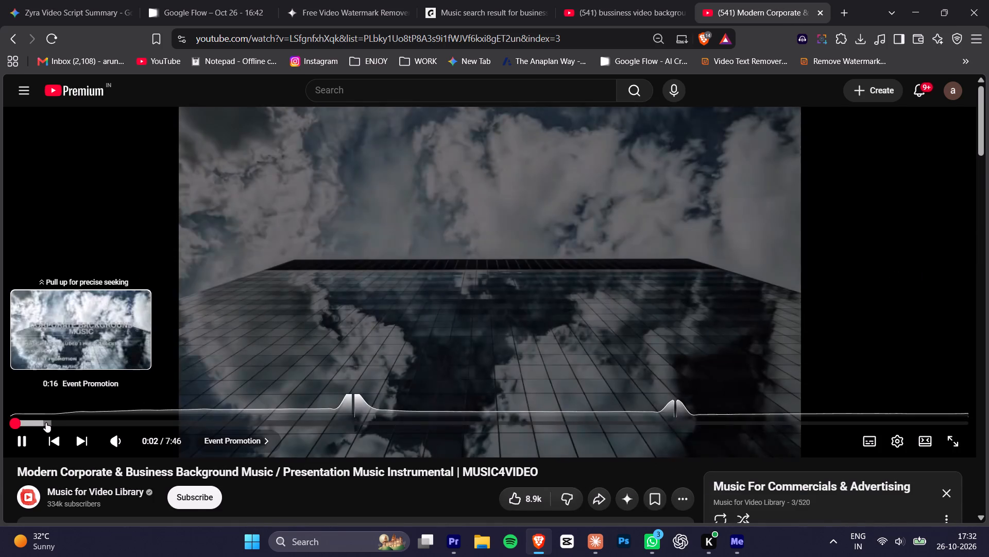
{"action": "key", "text": "Right"}
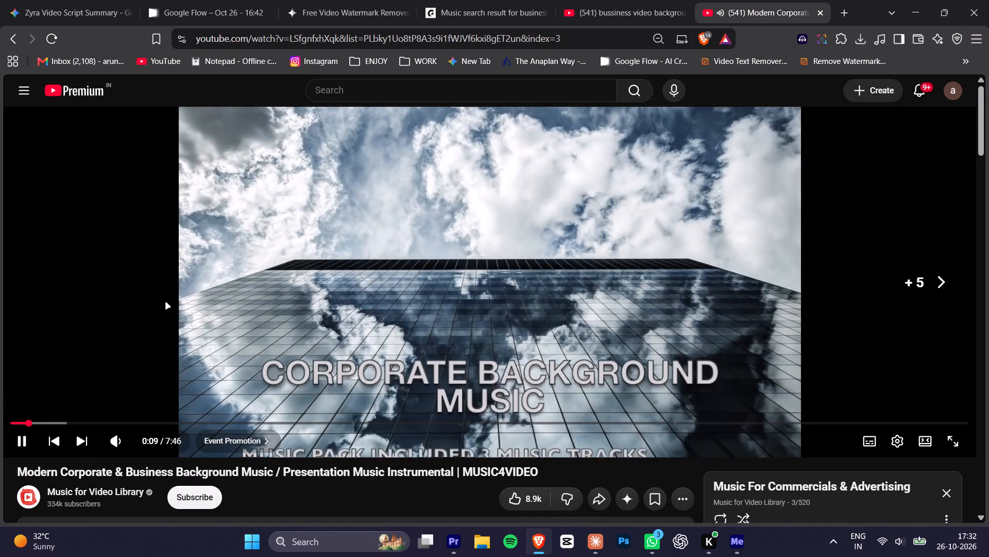
{"action": "key", "text": "Right"}
{"action": "key", "text": "Right"}
{"action": "left_click", "coordinate": [372, 258]}
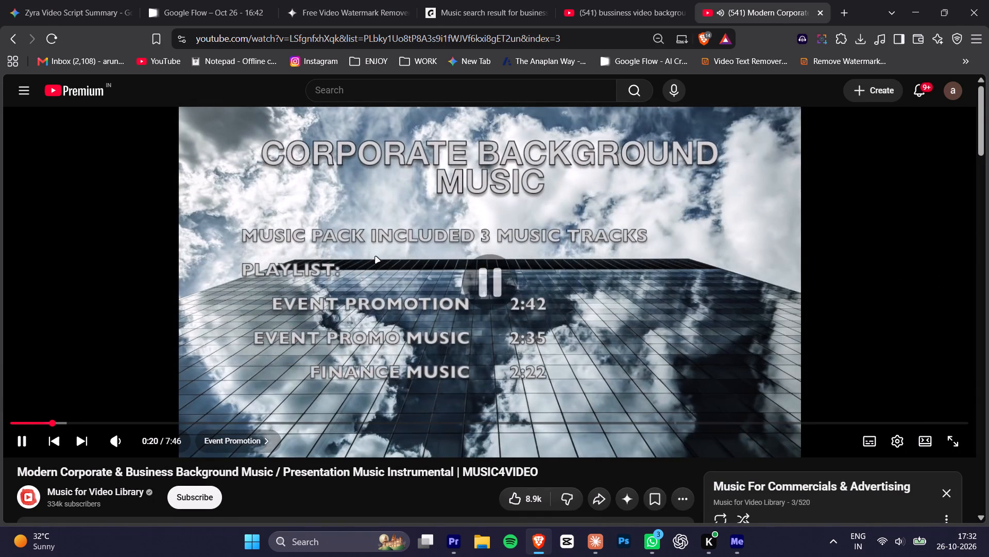
Download the audio of Modern Corporate & Business Background Music as a 320 kbps MP3 with Video to MP3.
{"action": "left_click", "coordinate": [811, 41]}
{"action": "left_click", "coordinate": [806, 40]}
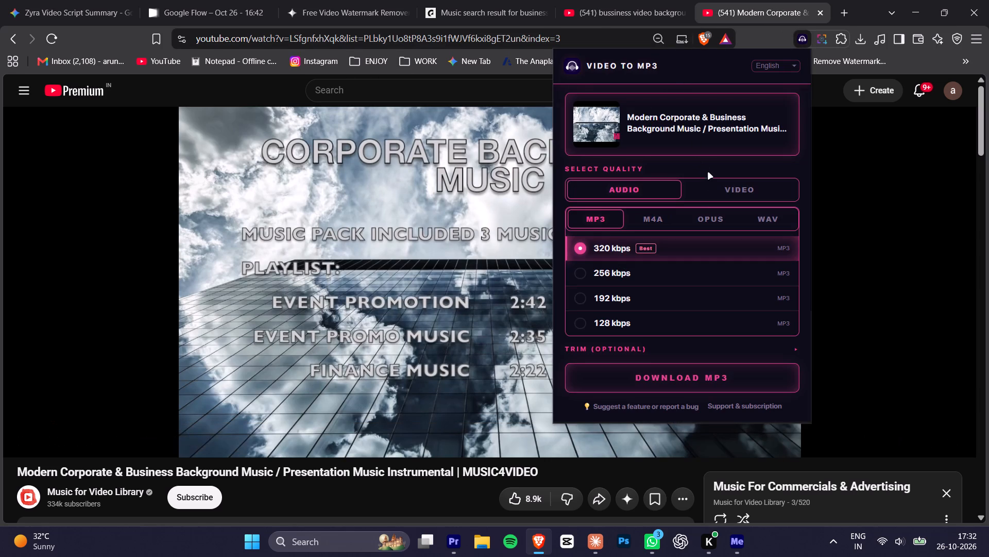
{"action": "left_click", "coordinate": [677, 377]}
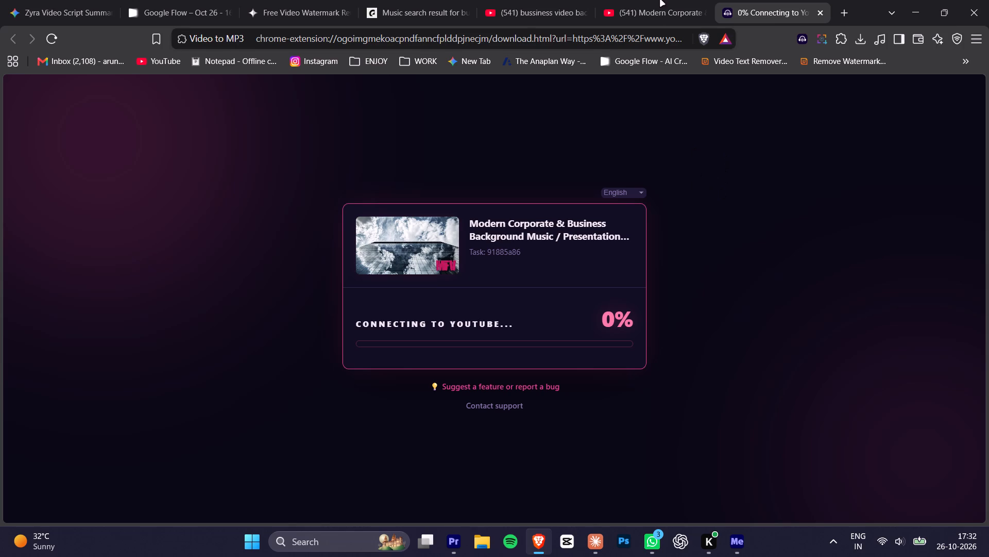
Browse further through the business music results and play the Corporate Music Background No Copyright Playlist.
{"action": "left_click", "coordinate": [510, 8]}
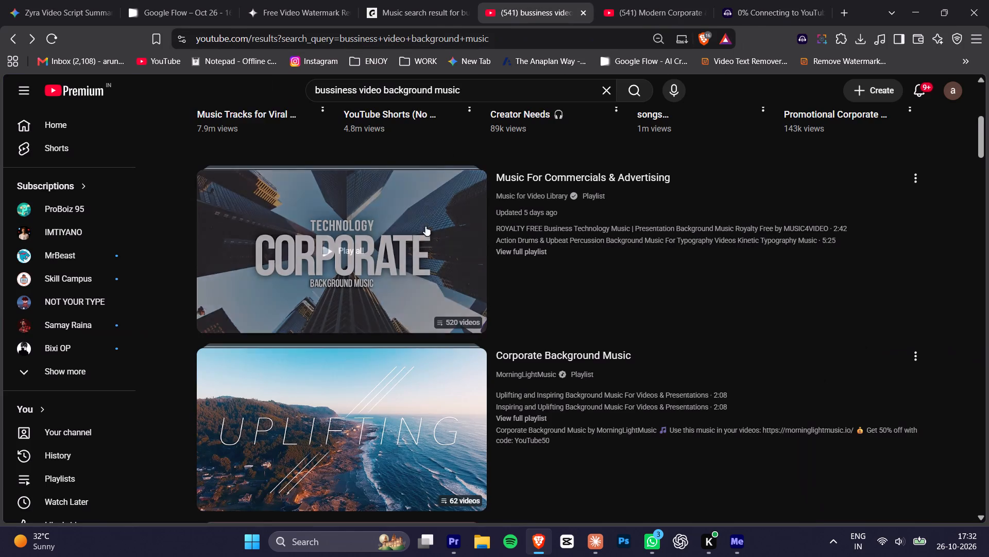
{"action": "scroll", "coordinate": [425, 229], "scroll_direction": "down", "scroll_amount": 2}
{"action": "scroll", "coordinate": [389, 287], "scroll_direction": "down", "scroll_amount": 4}
{"action": "scroll", "coordinate": [394, 216], "scroll_direction": "down", "scroll_amount": 3}
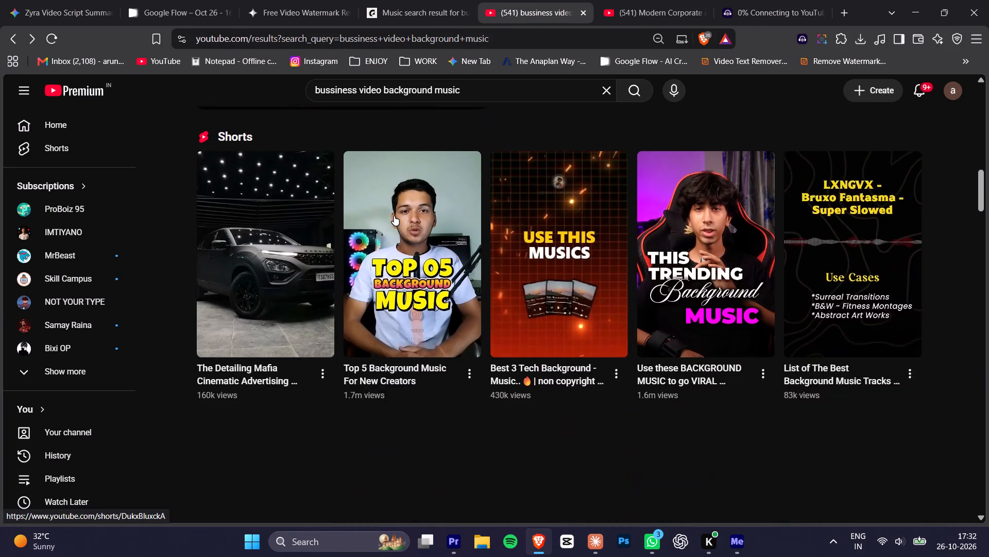
{"action": "scroll", "coordinate": [394, 216], "scroll_direction": "down", "scroll_amount": 10}
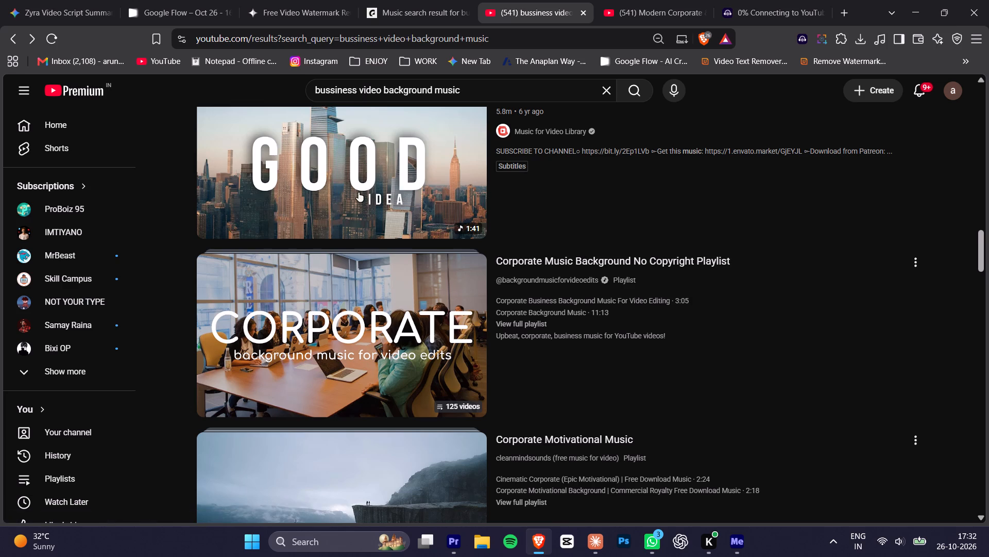
{"action": "left_click", "coordinate": [344, 281]}
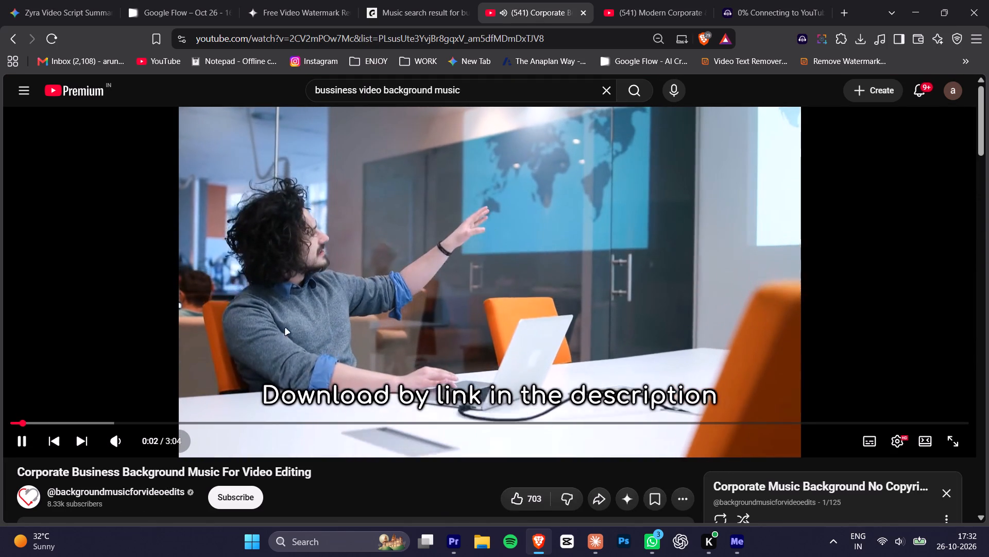
Preview Corporate Business Background Music For Video Editing and Corporate Background Music from the playlist, skipping ahead in each and pausing the second.
{"action": "left_click", "coordinate": [97, 420]}
{"action": "scroll", "coordinate": [471, 269], "scroll_direction": "down", "scroll_amount": 3}
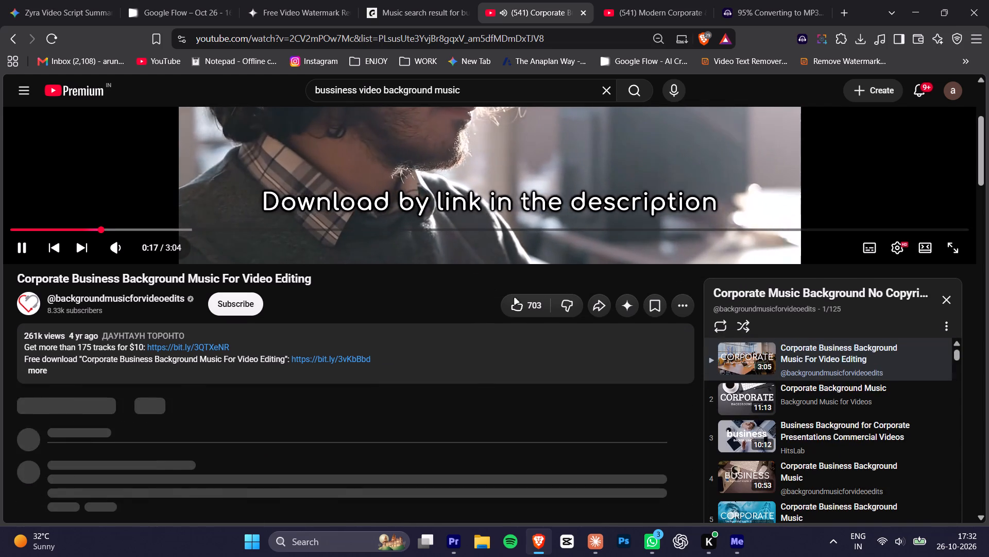
{"action": "left_click", "coordinate": [825, 391]}
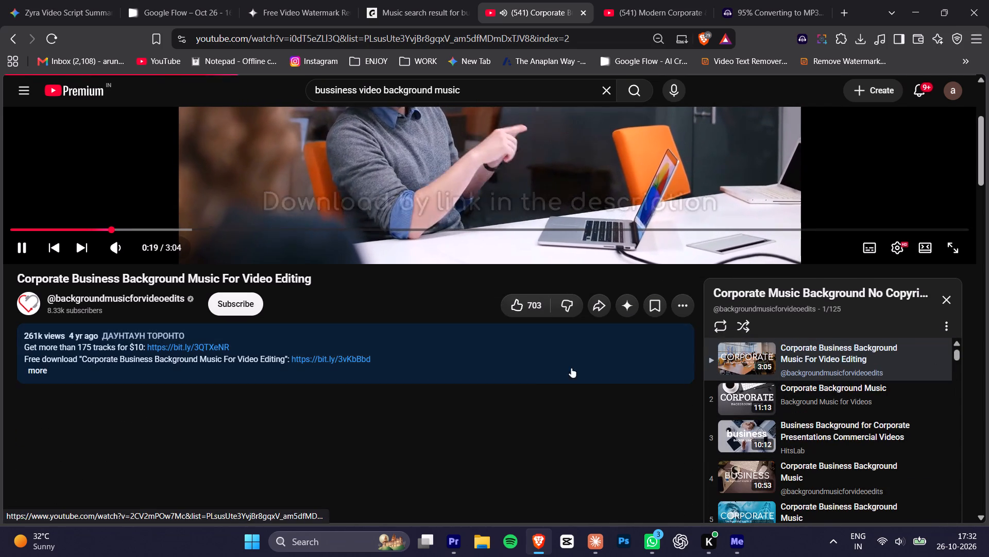
{"action": "scroll", "coordinate": [522, 398], "scroll_direction": "up", "scroll_amount": 3}
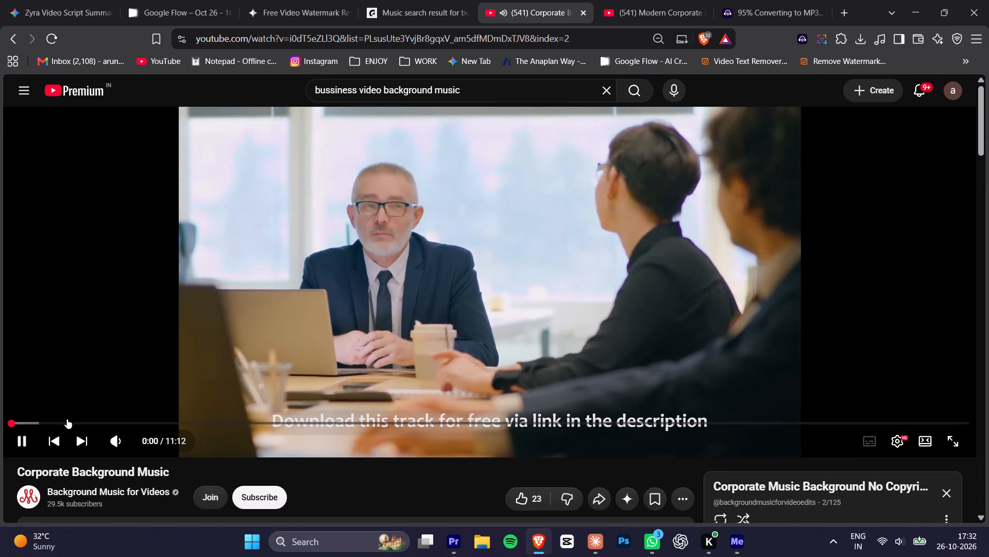
{"action": "left_click", "coordinate": [35, 423]}
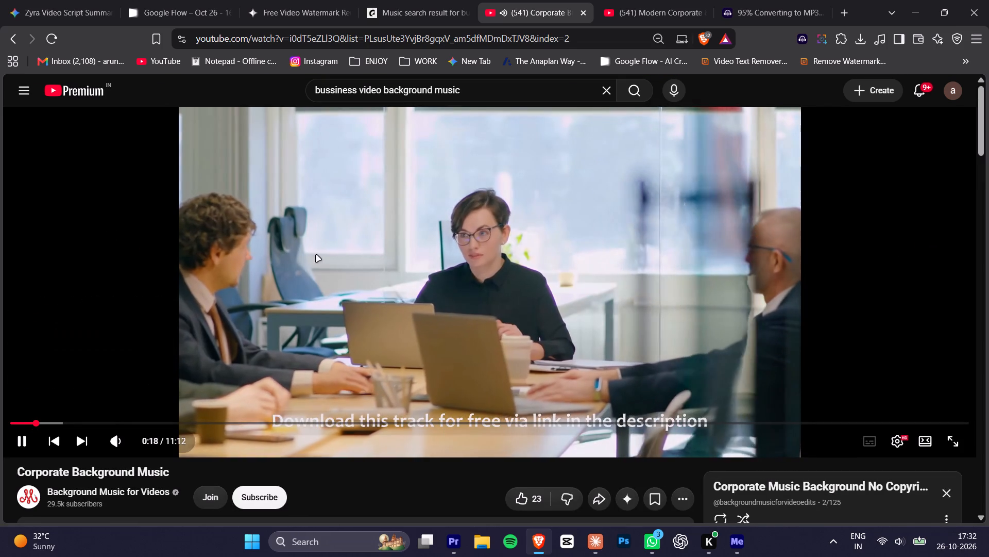
{"action": "left_click", "coordinate": [318, 255]}
{"action": "left_click", "coordinate": [642, 0]}
{"action": "left_click", "coordinate": [763, 0]}
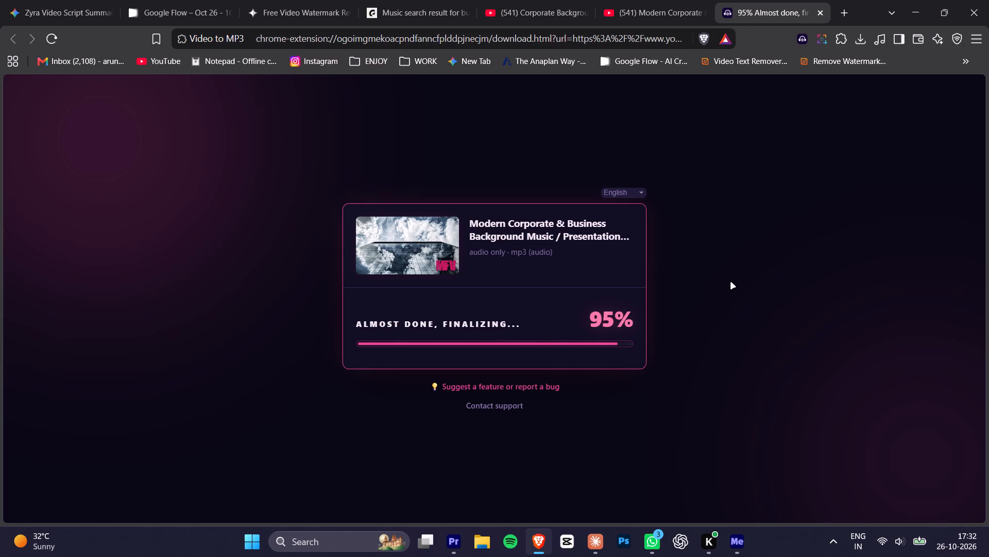
{"action": "scroll", "coordinate": [731, 283], "scroll_direction": "down", "scroll_amount": 1}
{"action": "scroll", "coordinate": [731, 283], "scroll_direction": "up", "scroll_amount": 2}
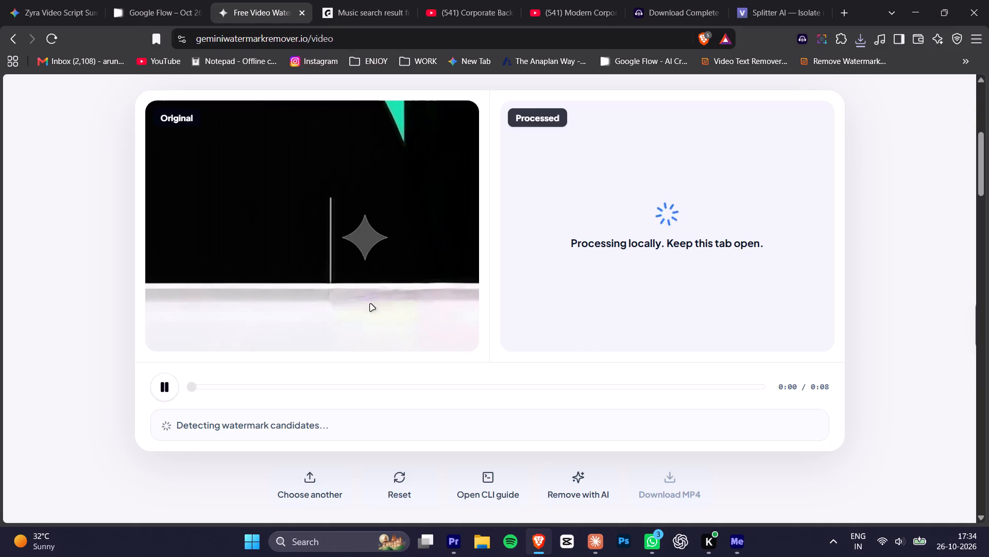
Close the music search result tab and the two YouTube background music tabs.
{"action": "left_click", "coordinate": [363, 0]}
{"action": "key", "text": "ctrl+w"}
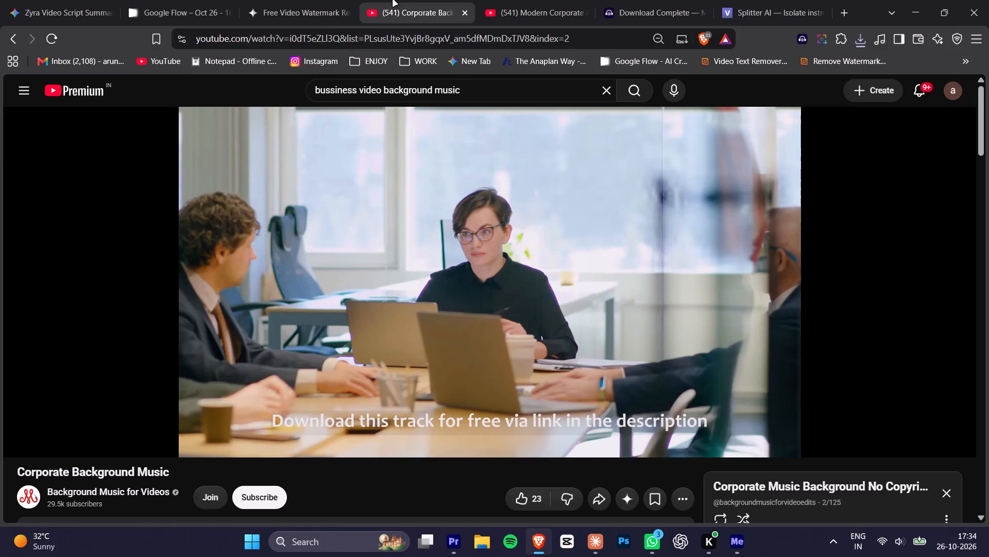
{"action": "left_click", "coordinate": [402, 0]}
{"action": "key", "text": "ctrl+w"}
{"action": "key", "text": "ctrl+w"}
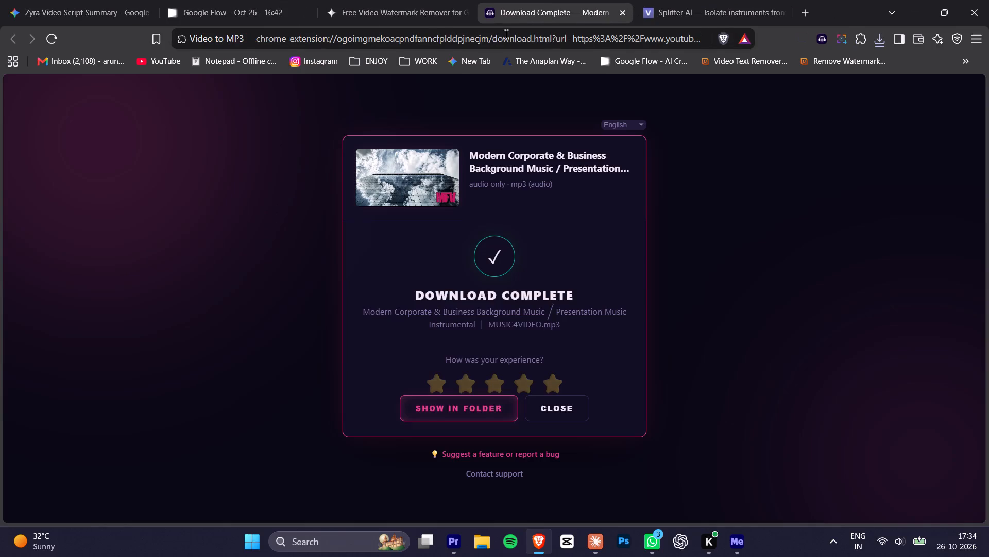
Switch to Premiere and bring the Modern Corporate & Business Background Music file from Downloads onto audio track A2 at the sequence start.
{"action": "left_click", "coordinate": [455, 544]}
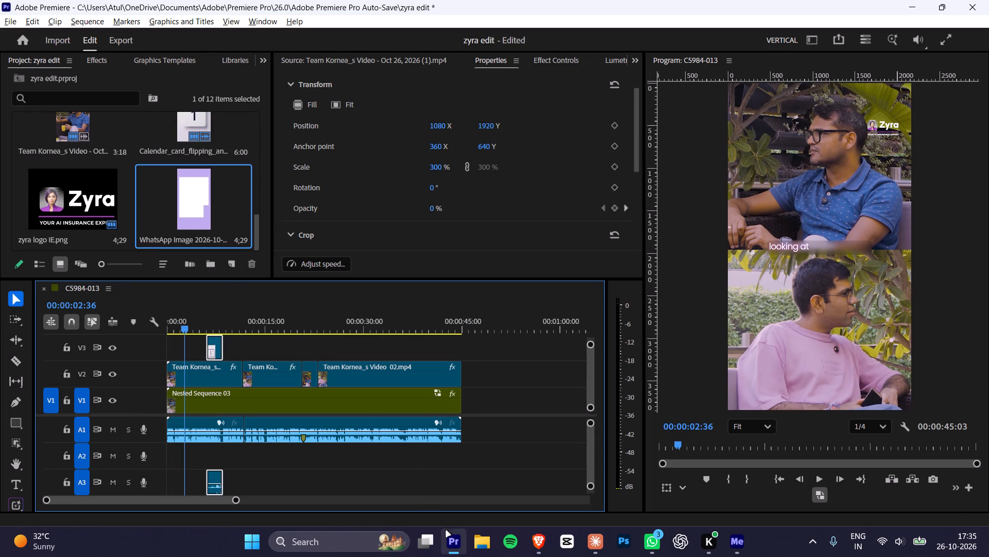
{"action": "left_click", "coordinate": [480, 539]}
{"action": "left_click", "coordinate": [60, 178]}
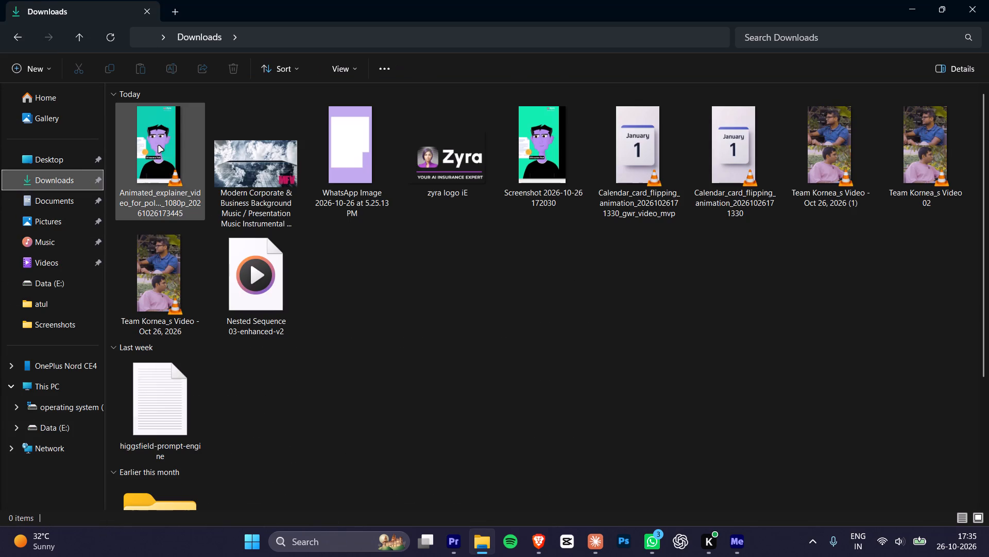
{"action": "left_click", "coordinate": [159, 146]}
{"action": "left_click", "coordinate": [109, 40]}
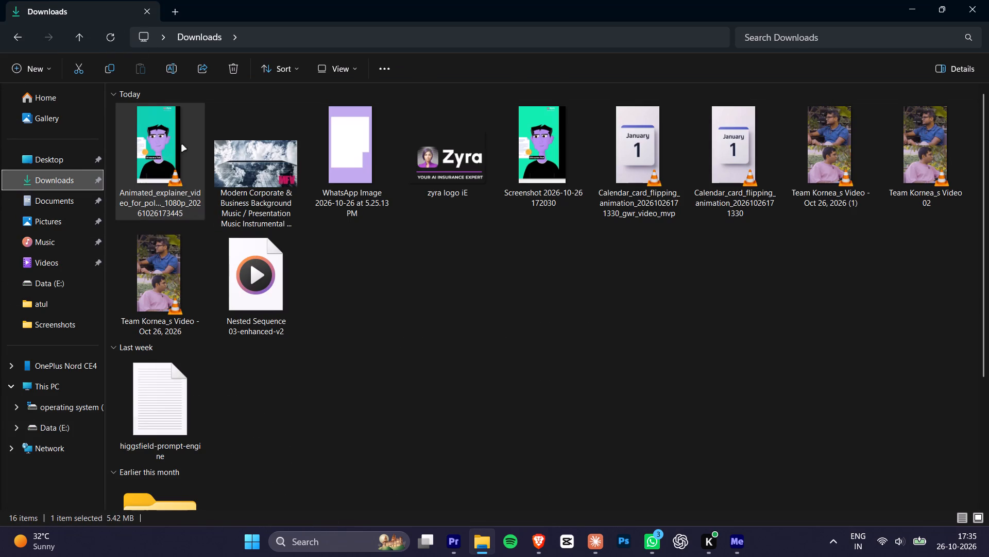
{"action": "left_click_drag", "start_coordinate": [243, 165], "coordinate": [181, 229]}
{"action": "key", "text": "alt+Tab"}
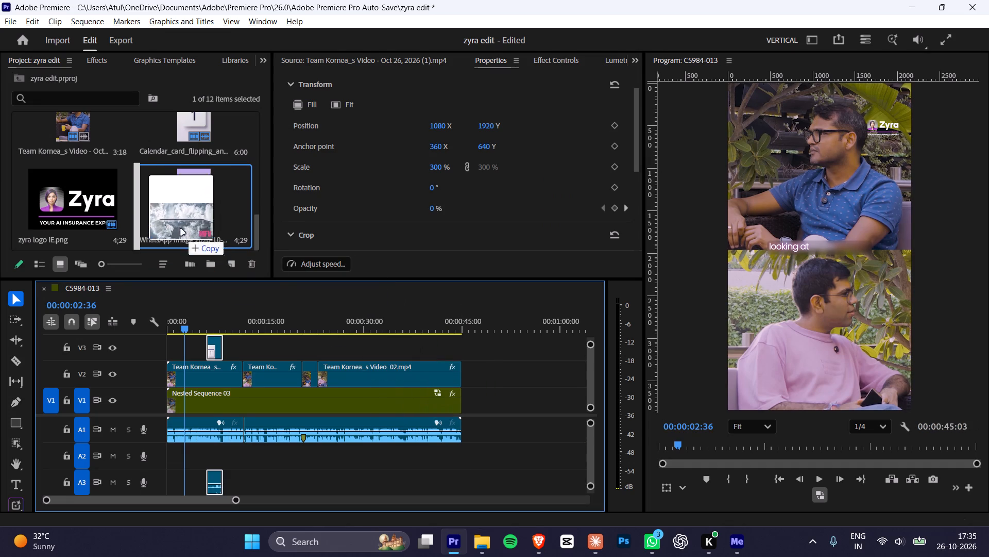
{"action": "left_click_drag", "start_coordinate": [181, 229], "coordinate": [152, 459]}
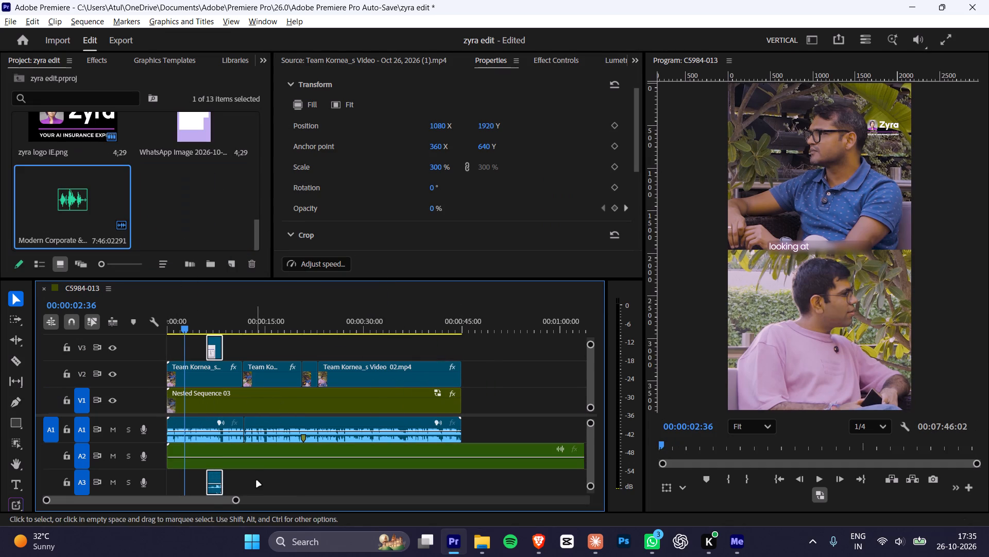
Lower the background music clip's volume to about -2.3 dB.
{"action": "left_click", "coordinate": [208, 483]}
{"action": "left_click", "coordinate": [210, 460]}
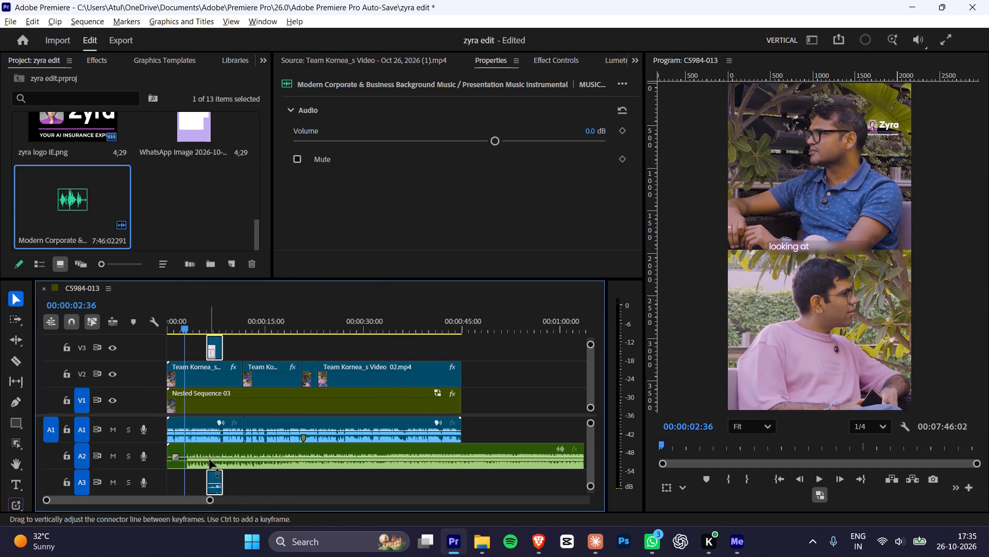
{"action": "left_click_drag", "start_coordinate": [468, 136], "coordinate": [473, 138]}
Find the Mastering audio effect by searching for "master" and apply it to the music clip on A2.
{"action": "left_click", "coordinate": [99, 60]}
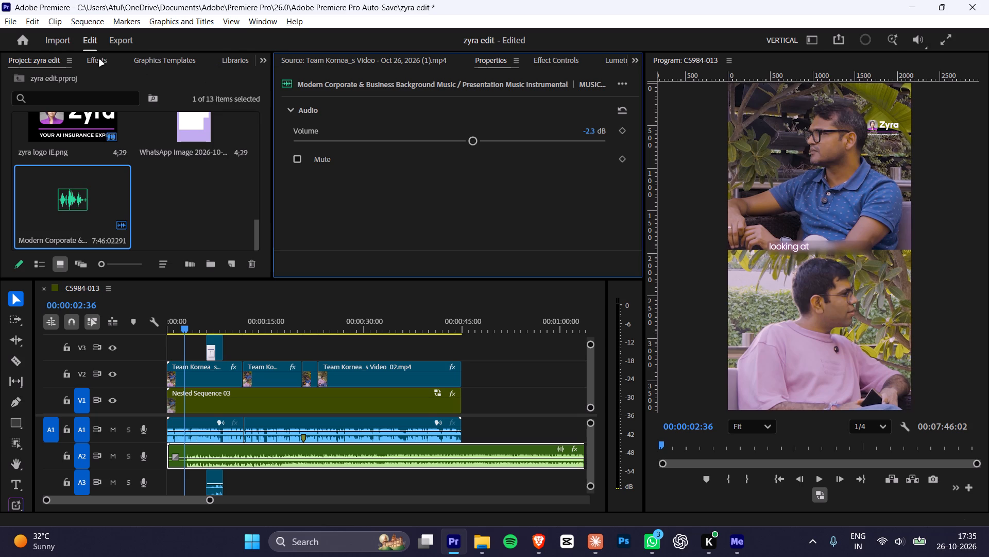
{"action": "left_click", "coordinate": [90, 86]}
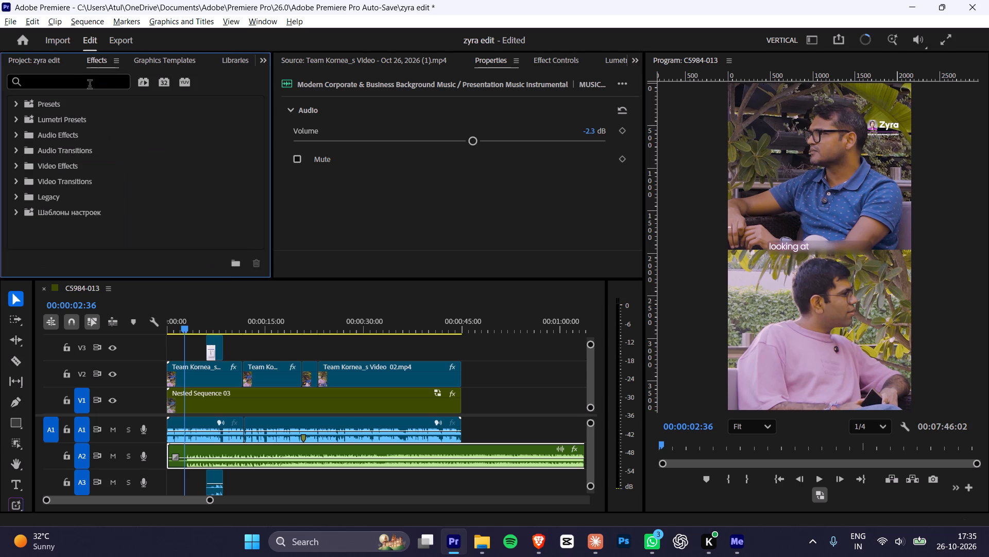
{"action": "type", "text": "masrt"}
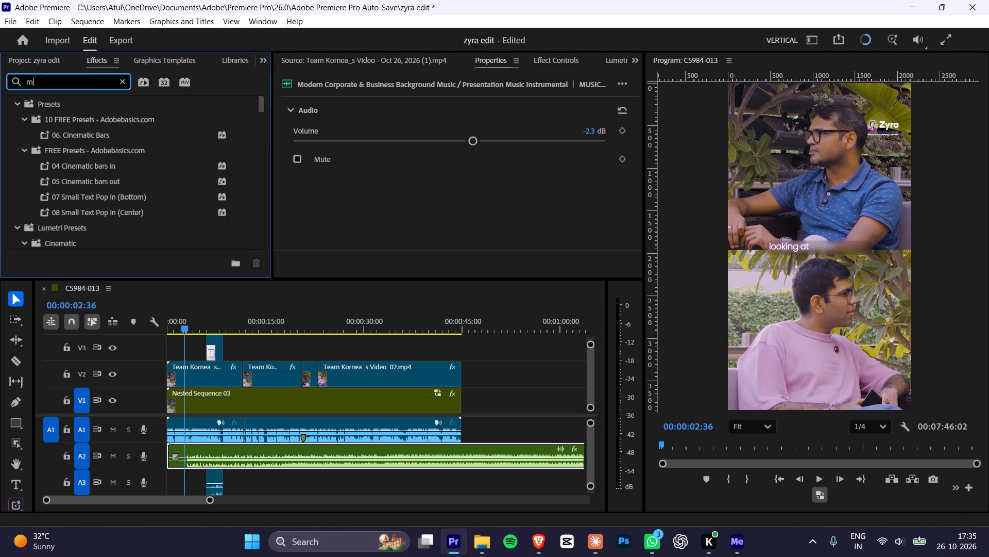
{"action": "key", "text": "BackSpace"}
{"action": "key", "text": "BackSpace"}
{"action": "type", "text": "ter"}
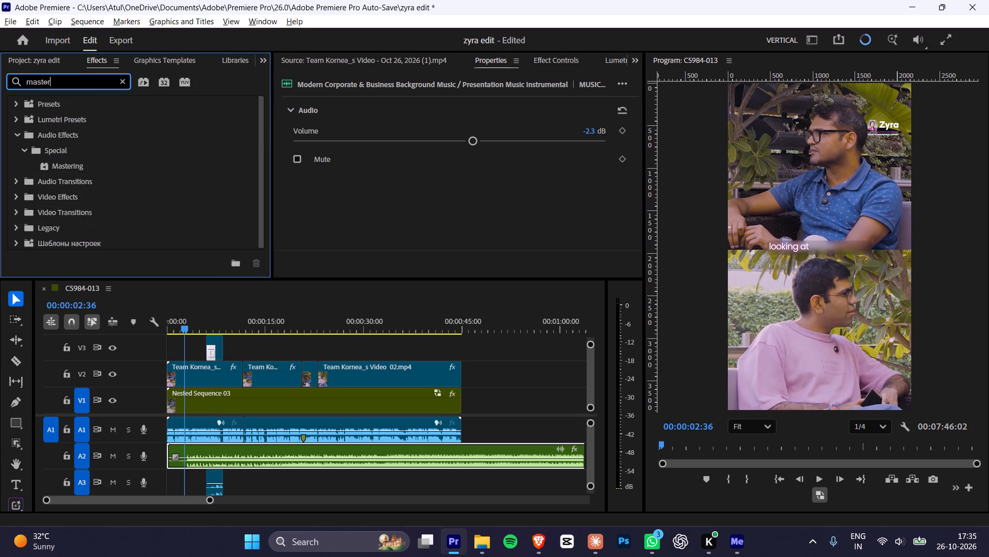
{"action": "left_click_drag", "start_coordinate": [70, 165], "coordinate": [215, 453]}
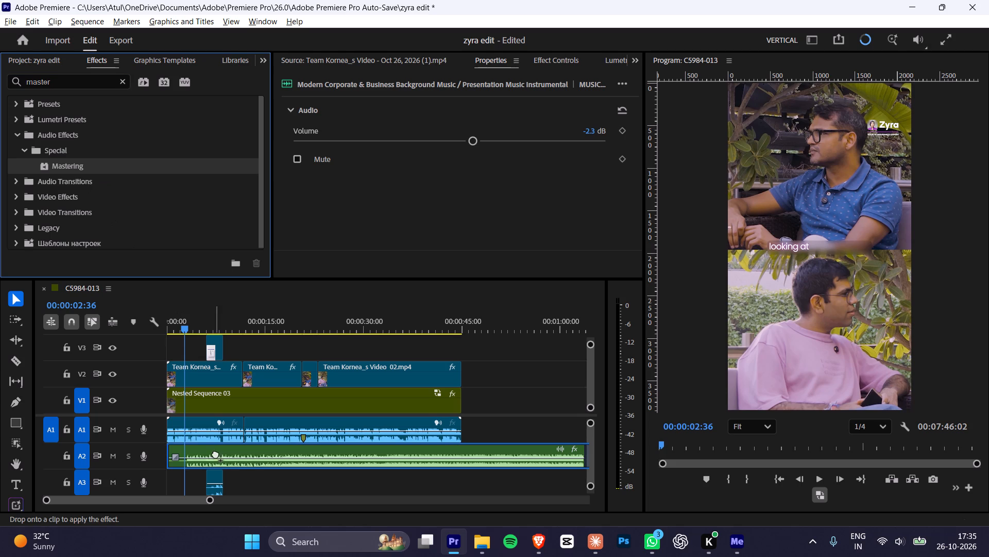
{"action": "left_click_drag", "start_coordinate": [215, 453], "coordinate": [225, 461]}
Set the music clip's Mastering effect to the Make Room For Vocals preset.
{"action": "left_click", "coordinate": [227, 458]}
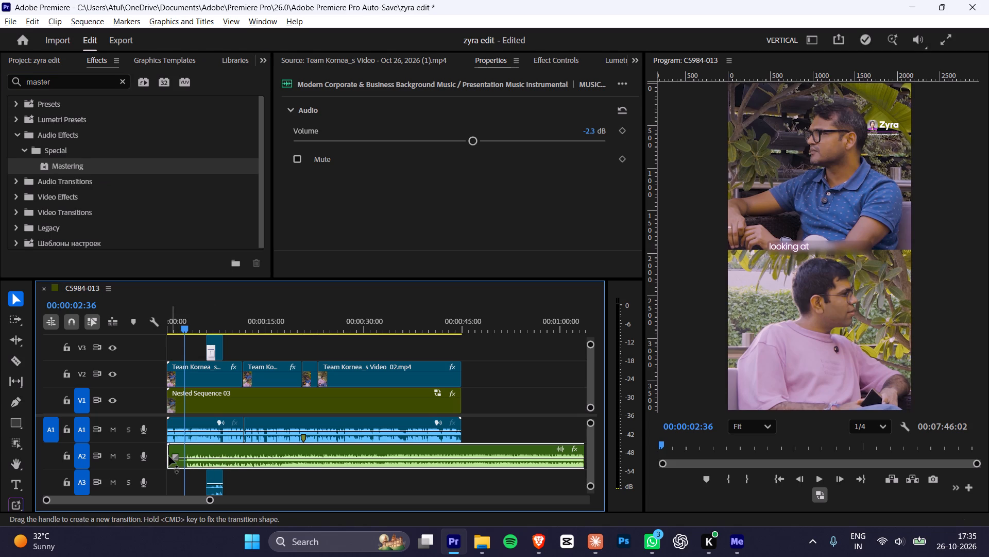
{"action": "left_click", "coordinate": [566, 63]}
{"action": "scroll", "coordinate": [386, 186], "scroll_direction": "down", "scroll_amount": 7}
{"action": "left_click", "coordinate": [390, 149]}
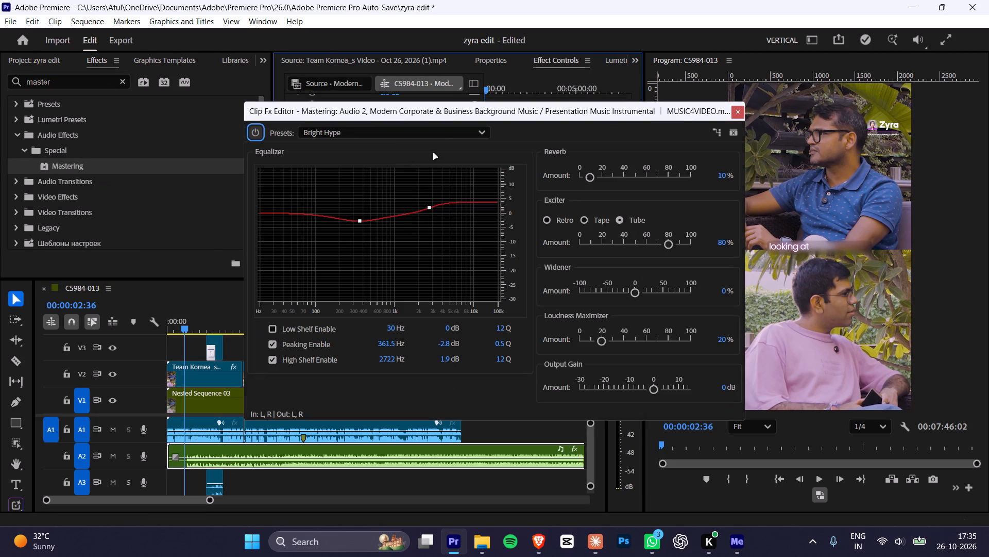
{"action": "left_click", "coordinate": [391, 135]}
{"action": "left_click", "coordinate": [334, 214]}
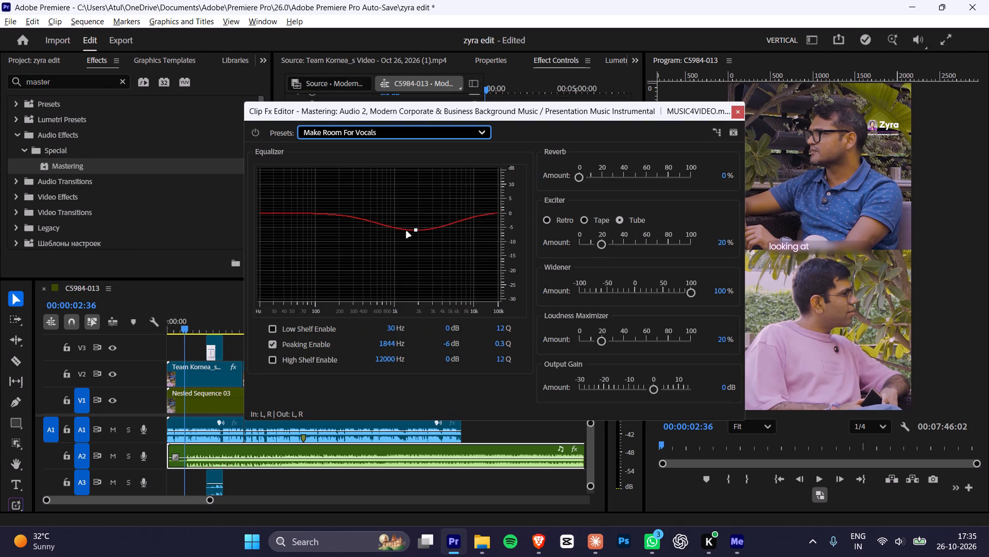
{"action": "left_click", "coordinate": [736, 114]}
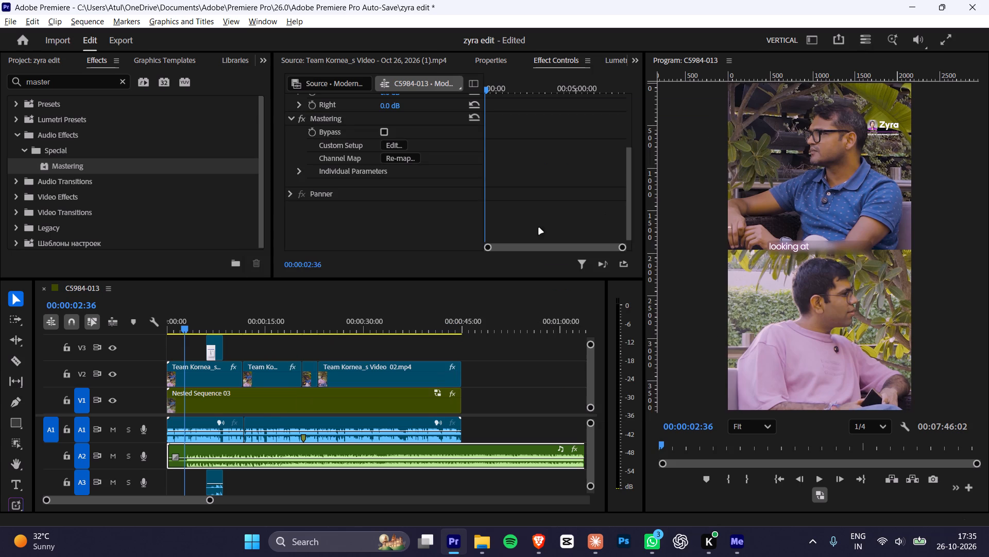
Trim about 3 seconds of quiet intro from the music clip and move the clip back to the sequence start.
{"action": "left_click", "coordinate": [209, 454]}
{"action": "scroll", "coordinate": [196, 463], "scroll_direction": "up", "scroll_amount": 11, "text": "alt"}
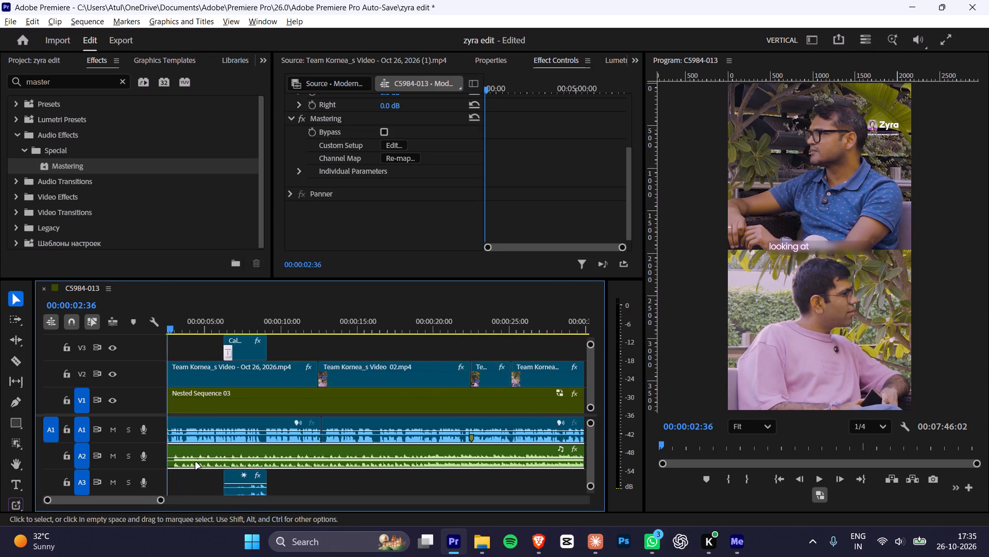
{"action": "left_click_drag", "start_coordinate": [194, 330], "coordinate": [0, 335]}
{"action": "left_click", "coordinate": [200, 455]}
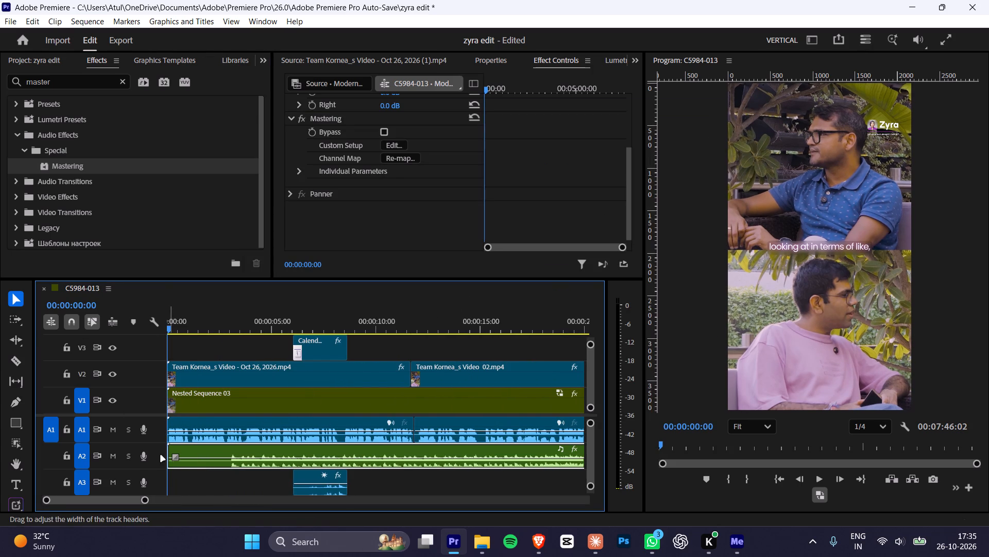
{"action": "left_click_drag", "start_coordinate": [167, 453], "coordinate": [226, 460]}
{"action": "left_click_drag", "start_coordinate": [256, 450], "coordinate": [137, 456]}
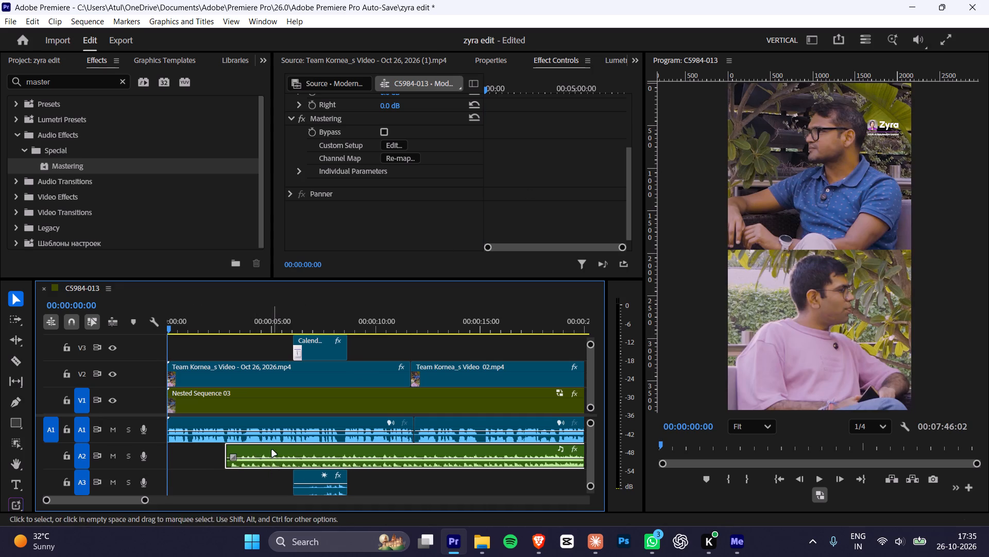
{"action": "left_click_drag", "start_coordinate": [271, 450], "coordinate": [167, 452]}
{"action": "scroll", "coordinate": [330, 158], "scroll_direction": "up", "scroll_amount": 13}
{"action": "left_click", "coordinate": [208, 460]}
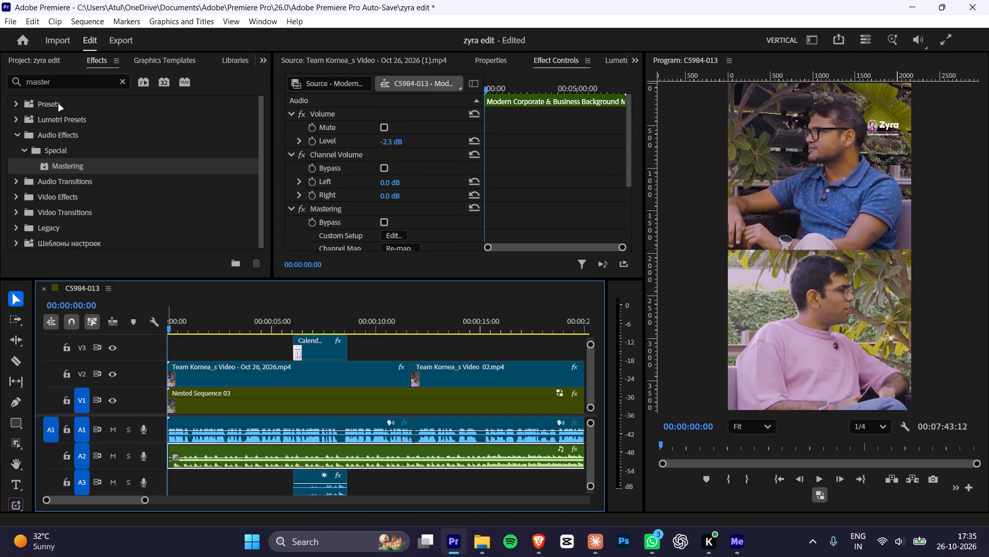
Clear the effects search, lower the music clip's volume to about -3.8 dB and play the sequence from the start.
{"action": "left_click", "coordinate": [125, 80]}
{"action": "scroll", "coordinate": [92, 148], "scroll_direction": "up", "scroll_amount": 2}
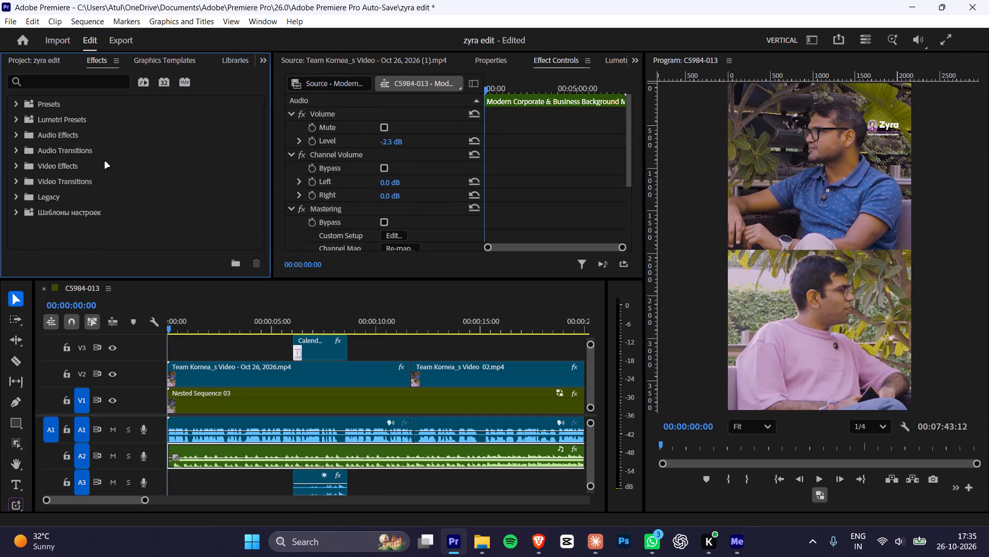
{"action": "scroll", "coordinate": [105, 162], "scroll_direction": "up", "scroll_amount": 2}
{"action": "left_click", "coordinate": [214, 458]}
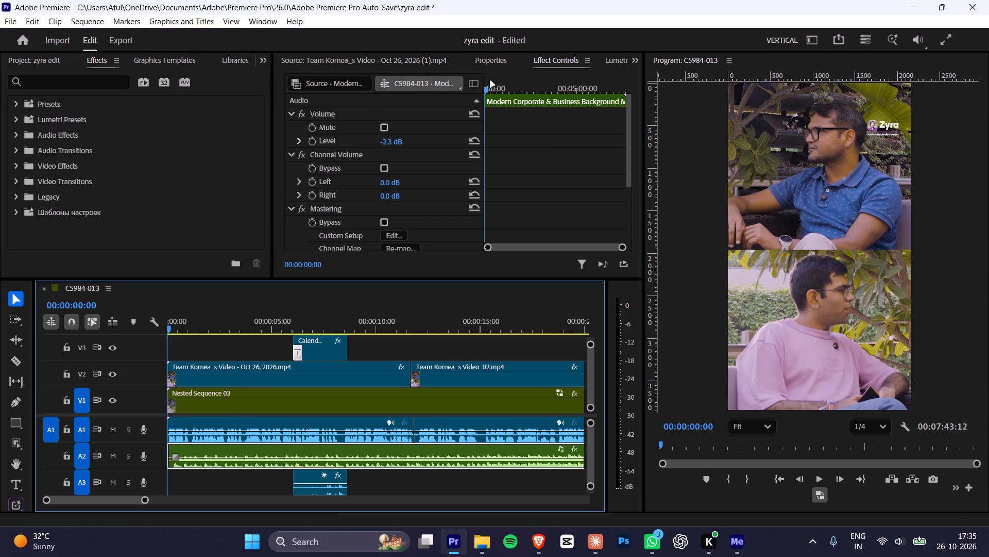
{"action": "left_click", "coordinate": [502, 60]}
{"action": "left_click_drag", "start_coordinate": [469, 143], "coordinate": [456, 144]}
{"action": "key", "text": "space"}
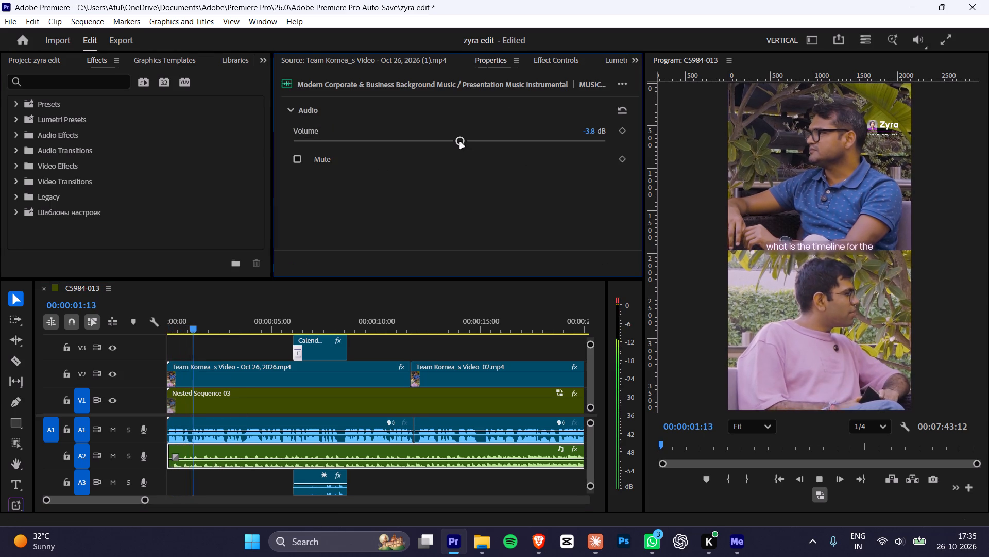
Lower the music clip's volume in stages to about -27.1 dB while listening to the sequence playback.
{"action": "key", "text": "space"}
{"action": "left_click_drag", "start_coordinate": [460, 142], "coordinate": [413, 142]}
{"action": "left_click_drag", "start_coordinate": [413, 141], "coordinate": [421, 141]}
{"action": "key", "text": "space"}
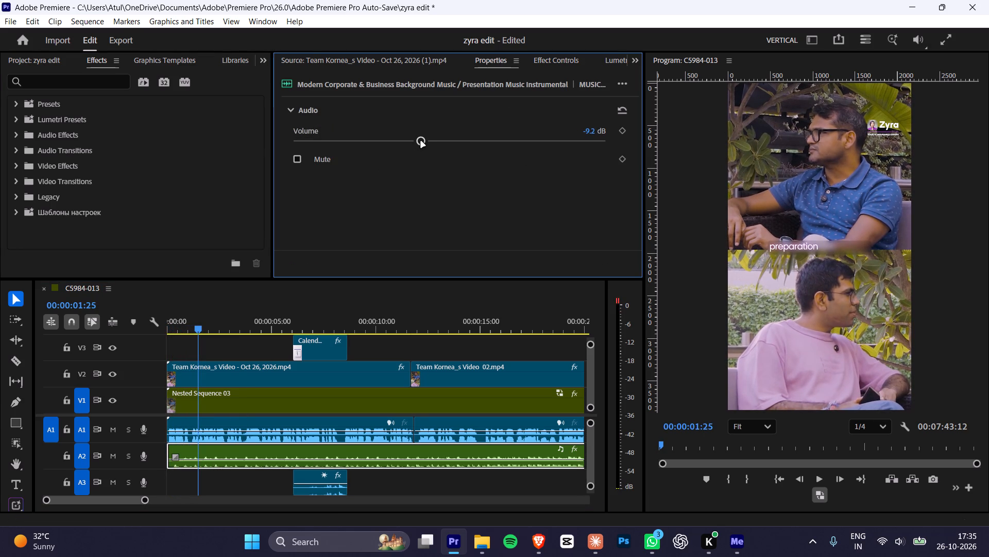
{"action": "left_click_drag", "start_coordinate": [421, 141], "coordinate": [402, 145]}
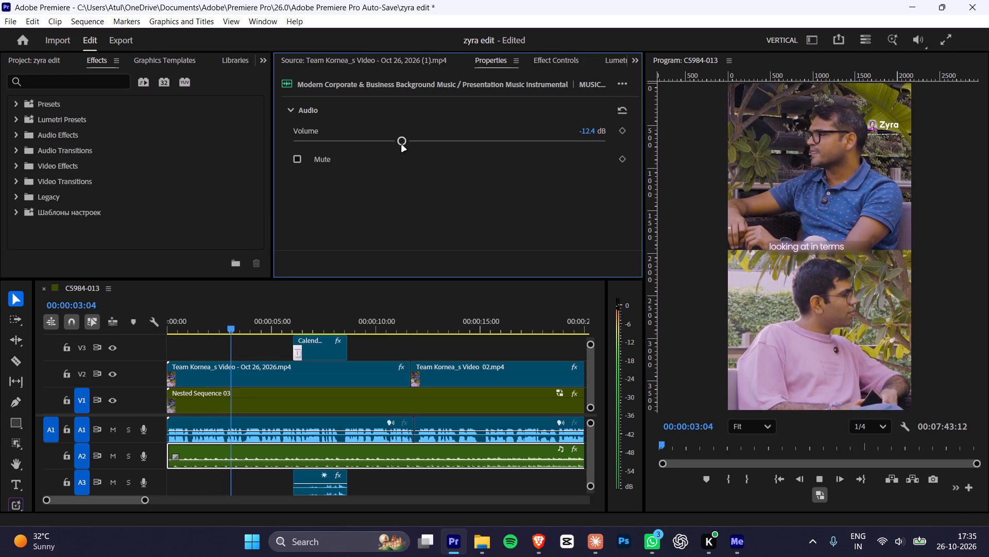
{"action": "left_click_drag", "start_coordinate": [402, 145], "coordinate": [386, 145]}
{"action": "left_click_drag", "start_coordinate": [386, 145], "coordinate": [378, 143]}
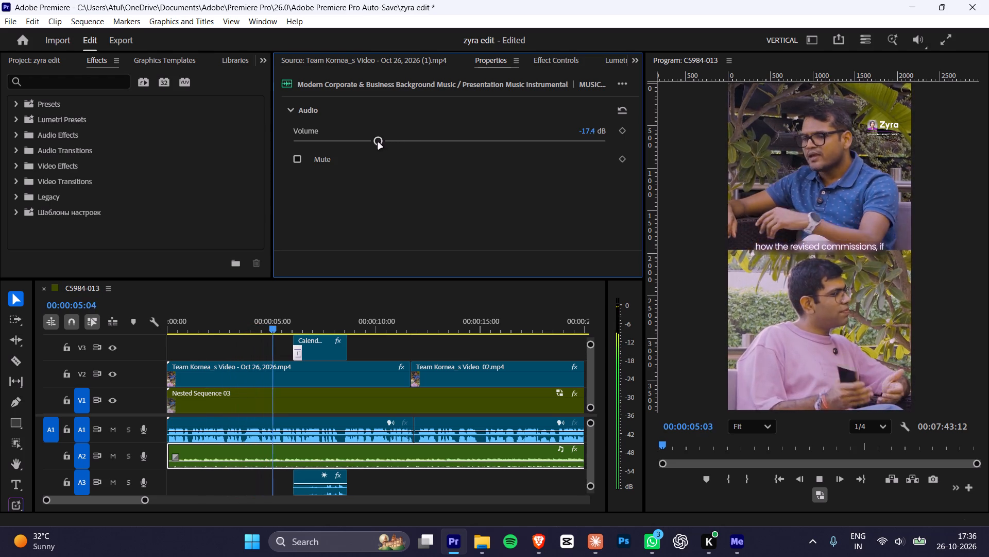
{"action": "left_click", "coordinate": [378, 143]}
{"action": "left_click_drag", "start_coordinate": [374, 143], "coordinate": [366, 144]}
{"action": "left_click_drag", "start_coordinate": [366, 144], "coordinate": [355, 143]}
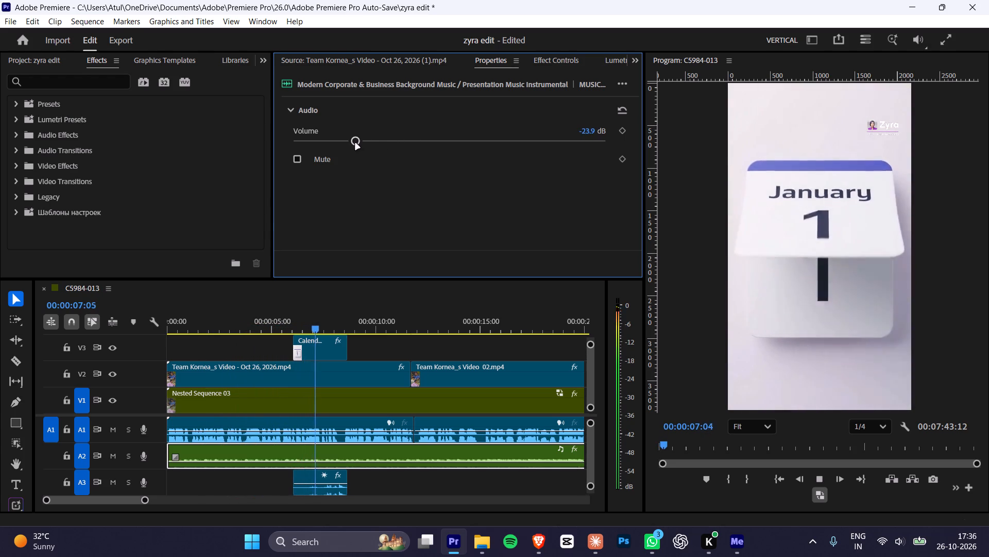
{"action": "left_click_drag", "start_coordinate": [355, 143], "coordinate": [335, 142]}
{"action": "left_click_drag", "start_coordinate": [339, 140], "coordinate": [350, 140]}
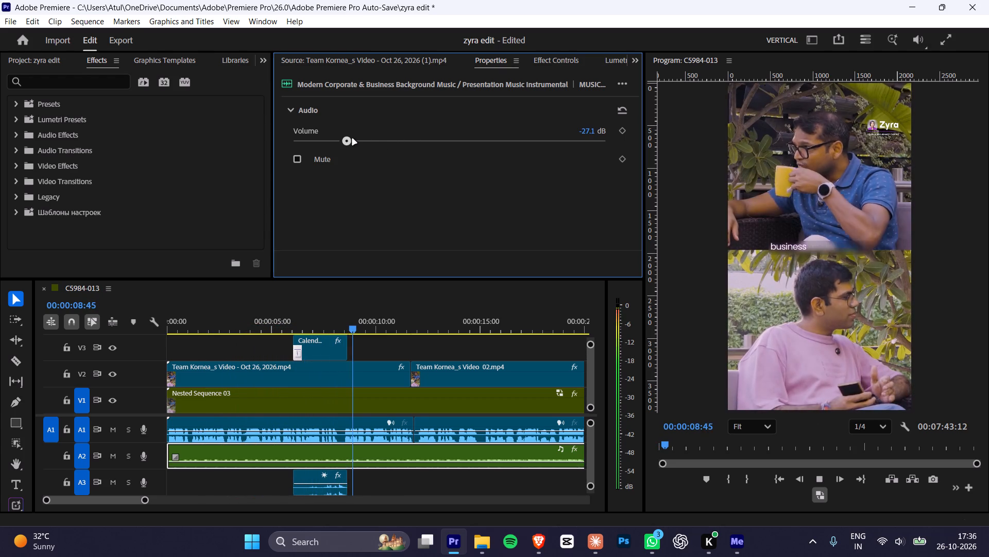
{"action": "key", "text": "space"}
Lower the volume of the calendar flipping animation clip on A3 to about -7.5 dB, checking it by playback.
{"action": "left_click", "coordinate": [309, 475]}
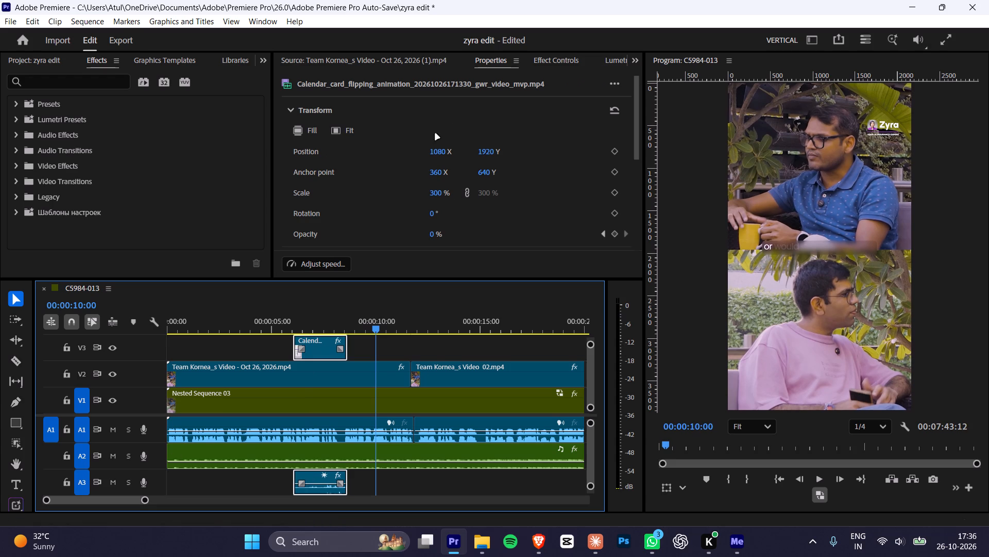
{"action": "scroll", "coordinate": [430, 146], "scroll_direction": "down", "scroll_amount": 19}
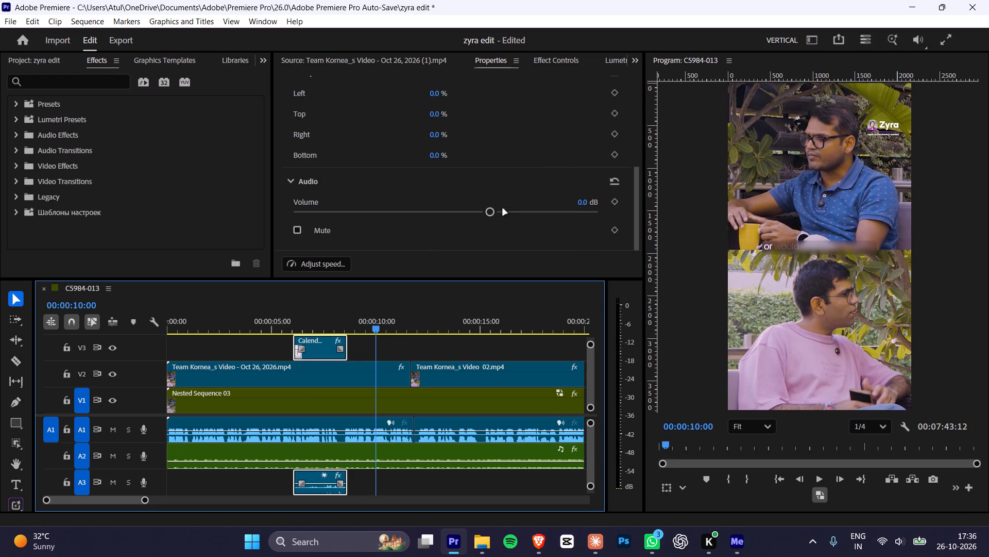
{"action": "left_click_drag", "start_coordinate": [486, 211], "coordinate": [448, 212]}
{"action": "key", "text": "space"}
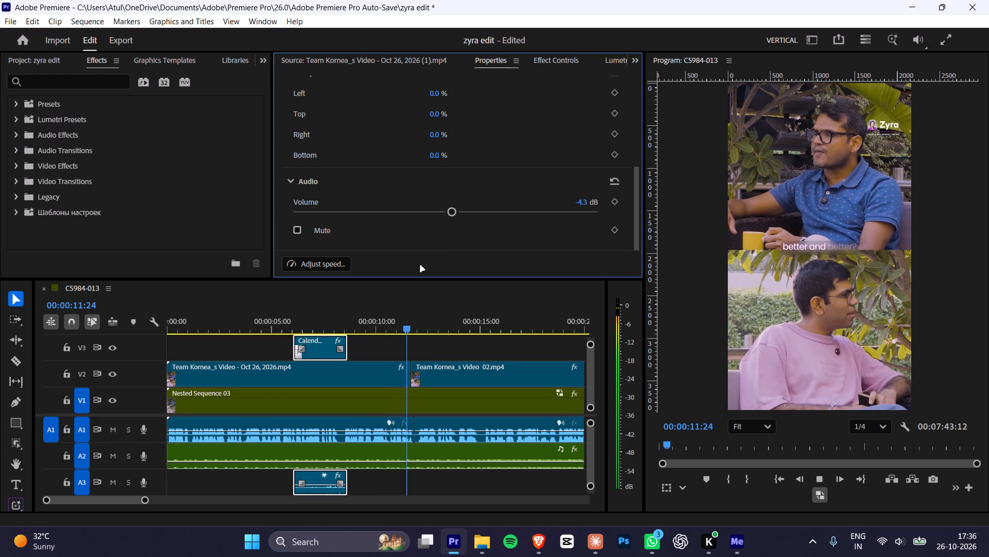
{"action": "key", "text": "space"}
{"action": "left_click", "coordinate": [315, 320]}
{"action": "left_click", "coordinate": [333, 325]}
{"action": "key", "text": "space"}
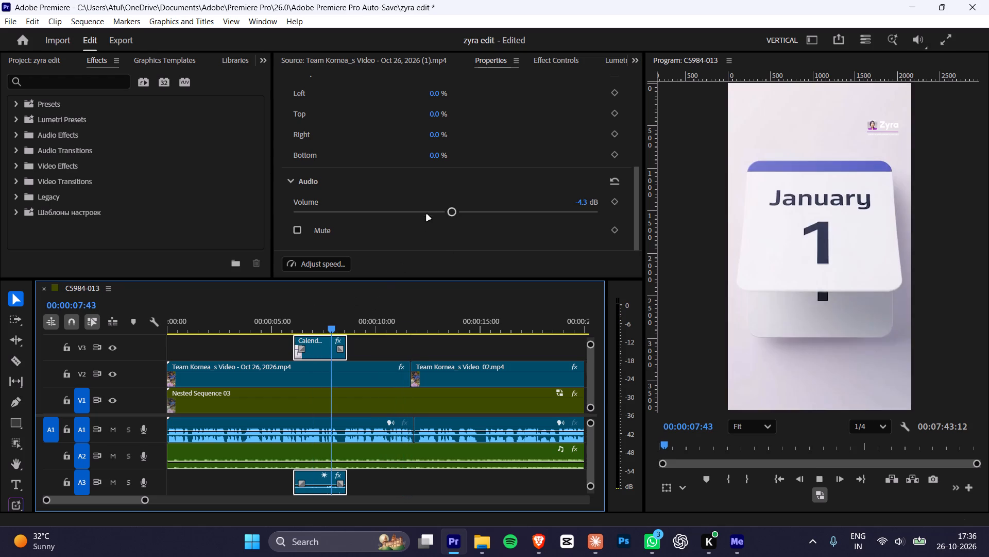
{"action": "left_click", "coordinate": [429, 211]}
{"action": "key", "text": "space"}
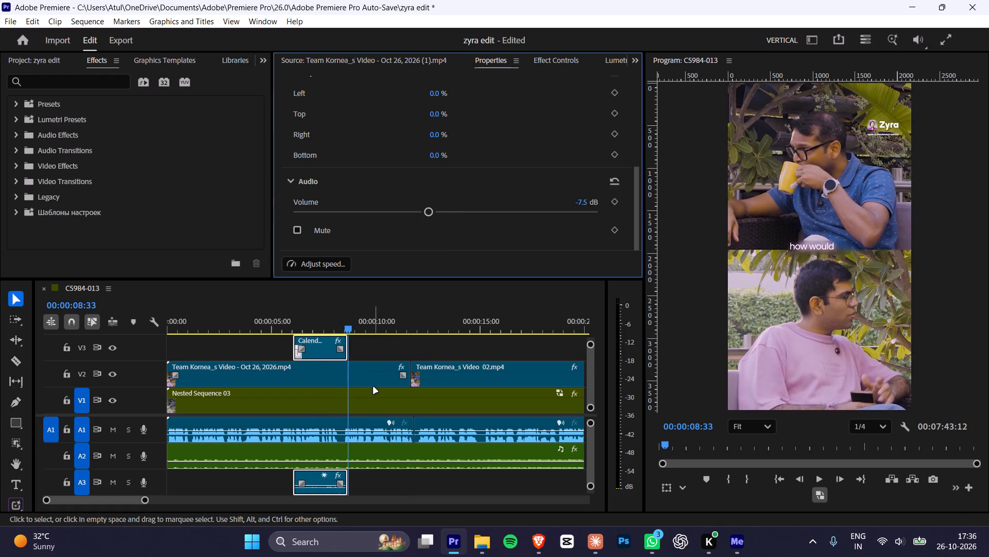
Set the business background music clip on A2 to about -21.3 dB while listening to the playback.
{"action": "scroll", "coordinate": [373, 234], "scroll_direction": "down", "scroll_amount": 3}
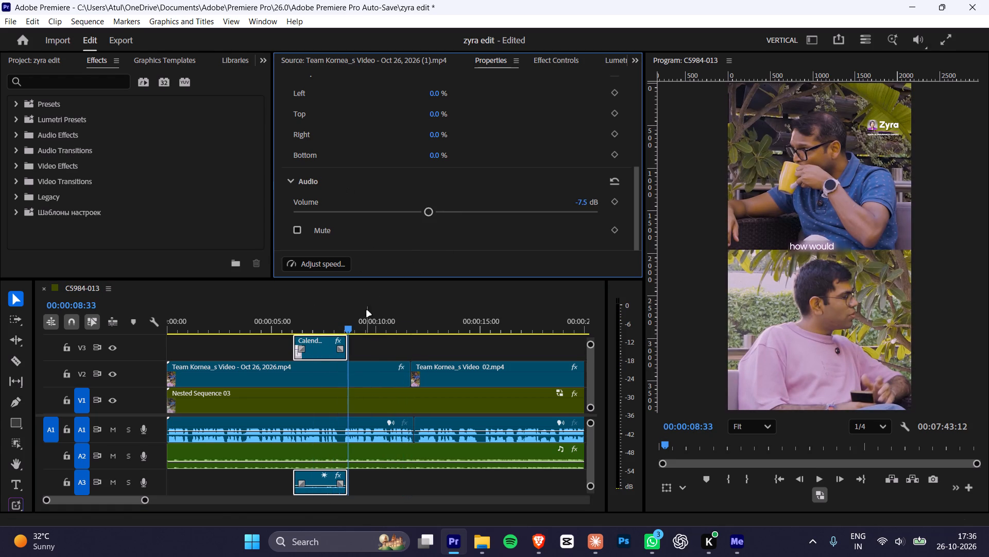
{"action": "left_click", "coordinate": [375, 457]}
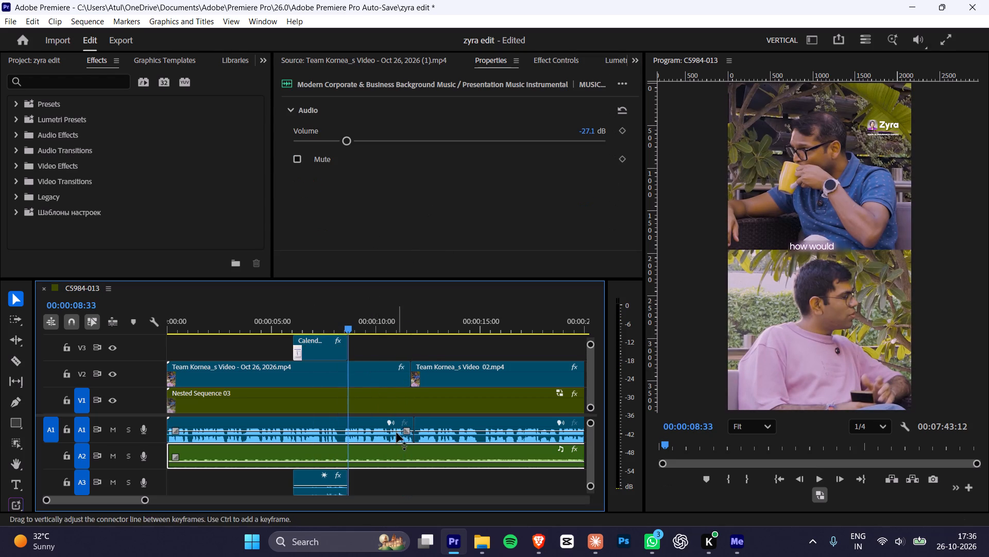
{"action": "key", "text": "space"}
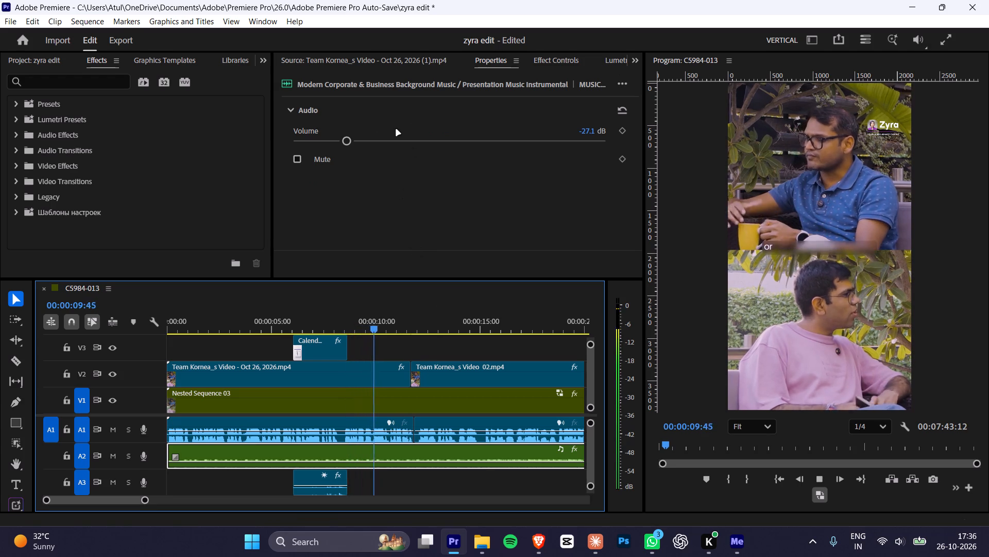
{"action": "left_click_drag", "start_coordinate": [352, 143], "coordinate": [357, 143]}
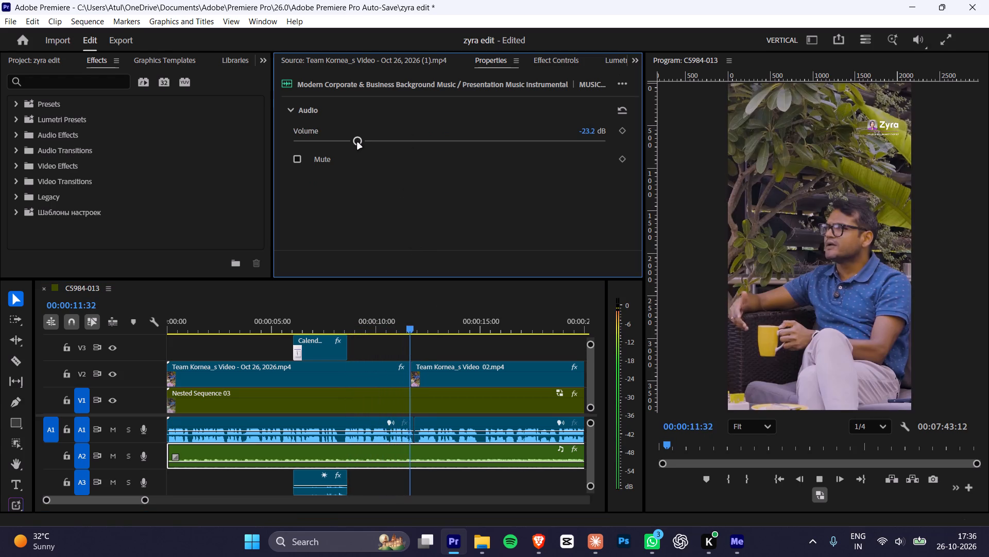
{"action": "left_click", "coordinate": [357, 143]}
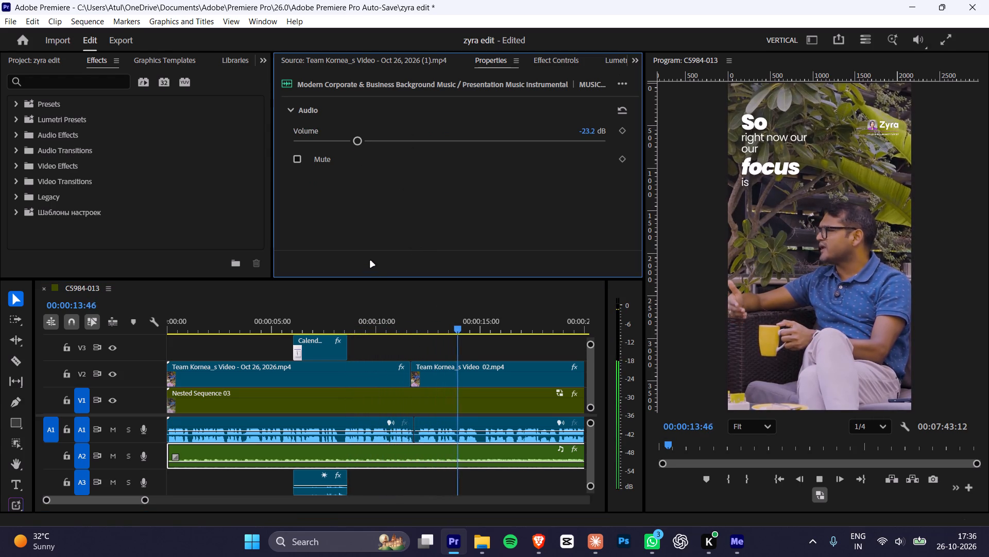
{"action": "left_click", "coordinate": [368, 138]}
{"action": "left_click", "coordinate": [364, 145]}
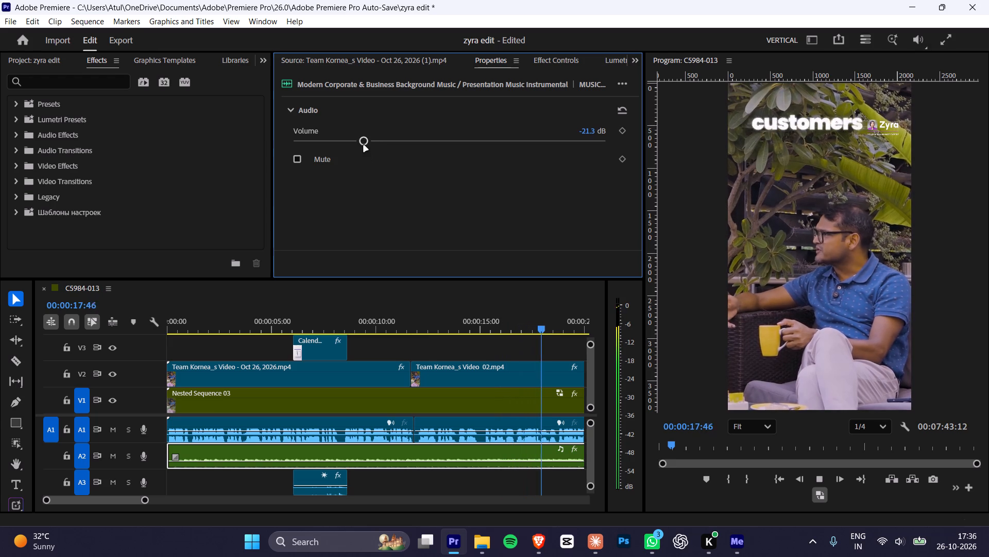
{"action": "key", "text": "space"}
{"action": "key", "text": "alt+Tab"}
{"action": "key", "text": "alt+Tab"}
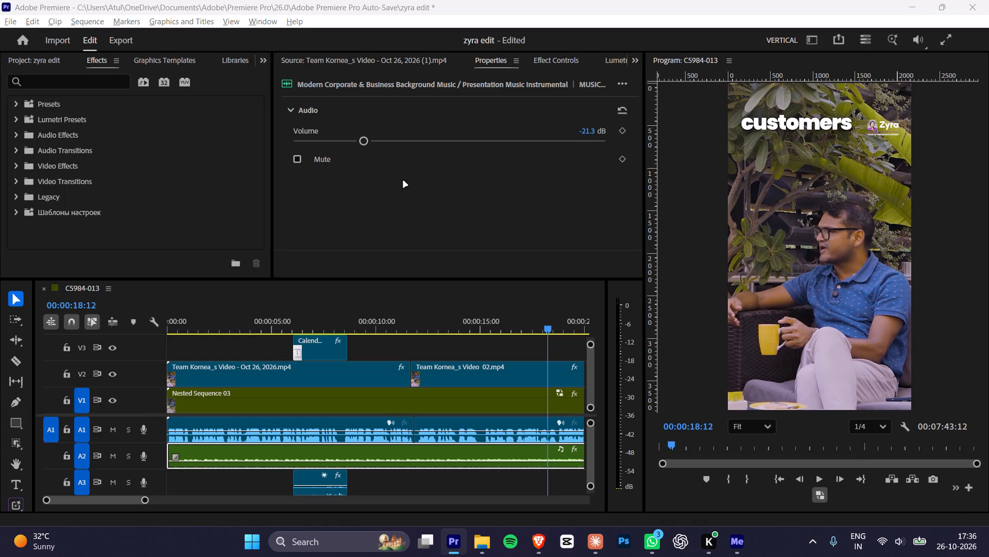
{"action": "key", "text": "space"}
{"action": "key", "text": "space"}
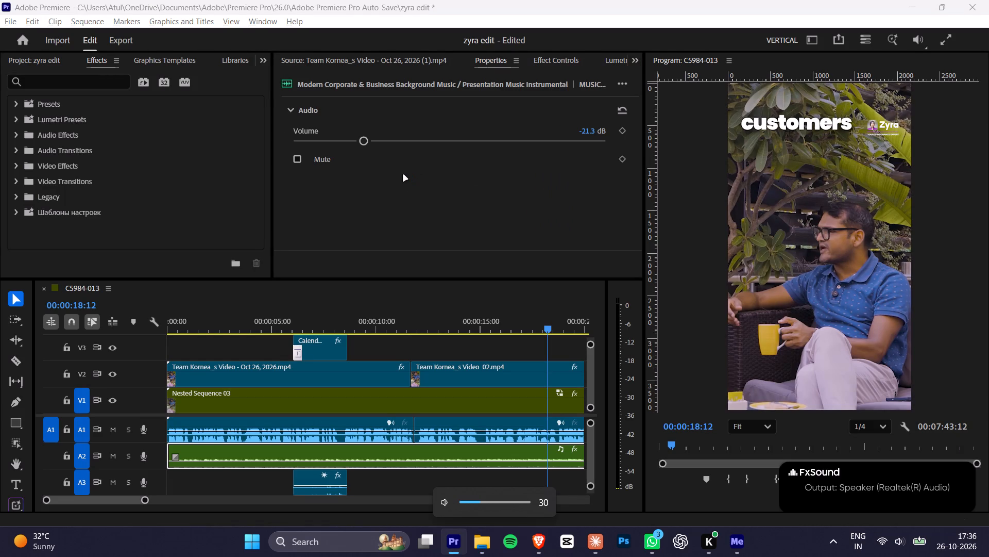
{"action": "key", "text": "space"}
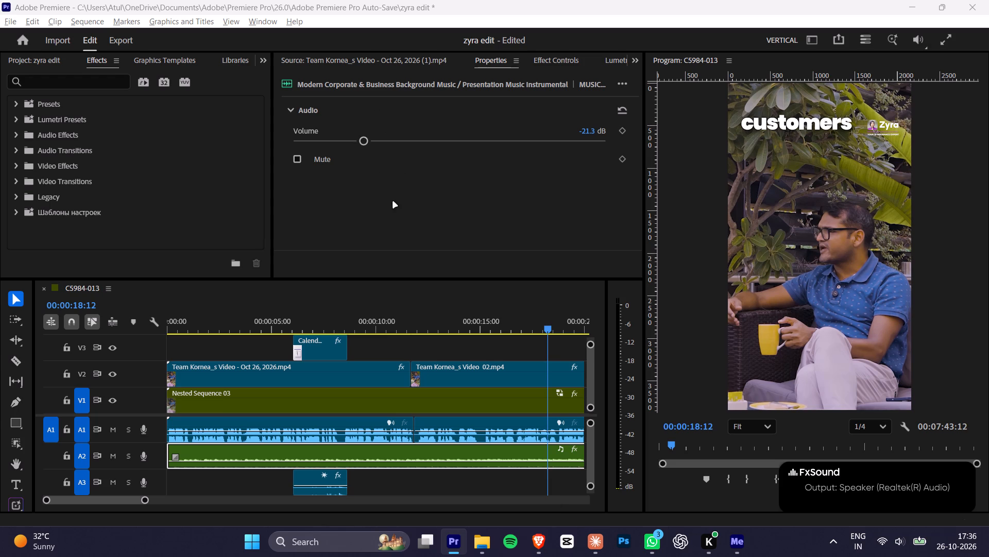
Replay the sequence from about the 10-second mark to check the balance between music and speech.
{"action": "left_click", "coordinate": [486, 330]}
{"action": "left_click", "coordinate": [455, 327]}
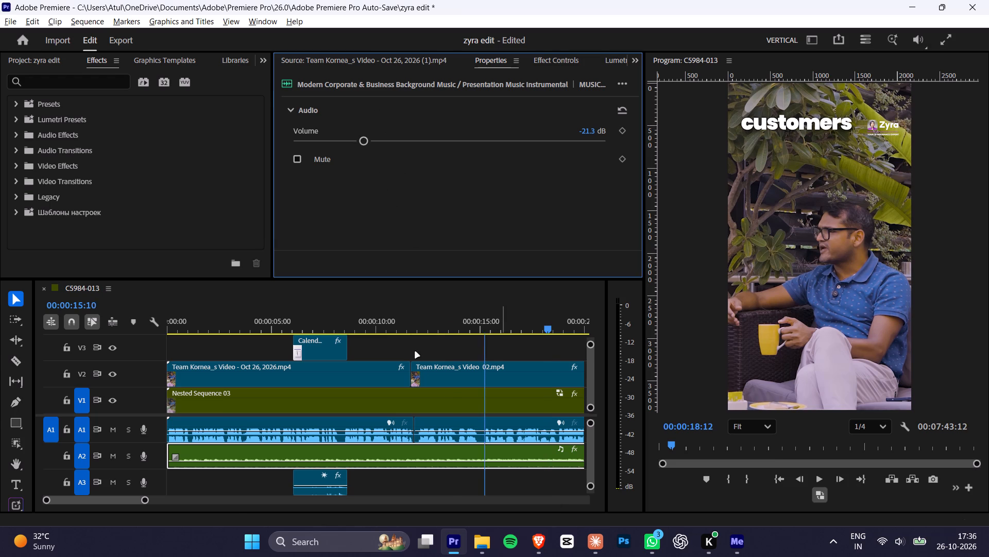
{"action": "left_click_drag", "start_coordinate": [394, 325], "coordinate": [389, 325]}
{"action": "key", "text": "space"}
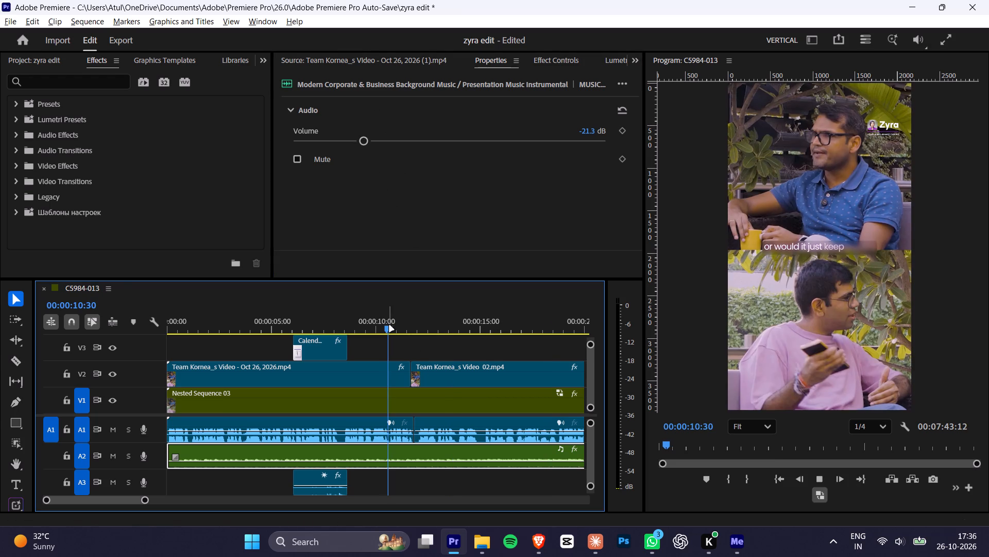
{"action": "key", "text": "space"}
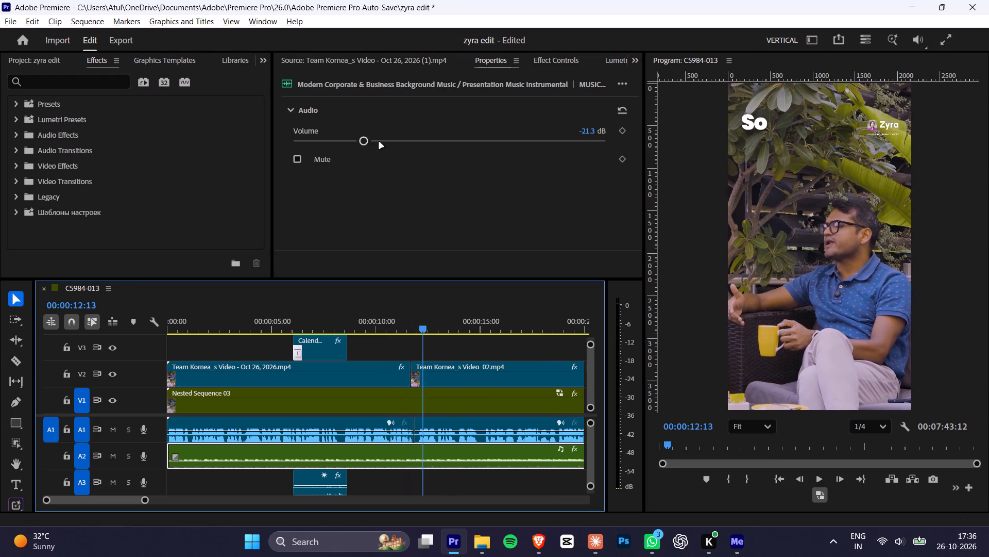
{"action": "key", "text": "space"}
{"action": "key", "text": "space"}
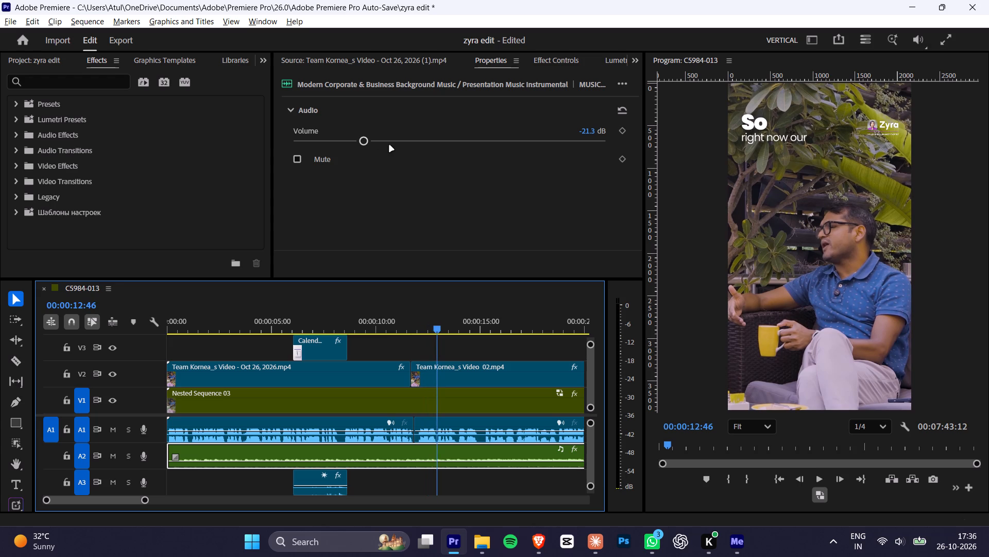
{"action": "key", "text": "space"}
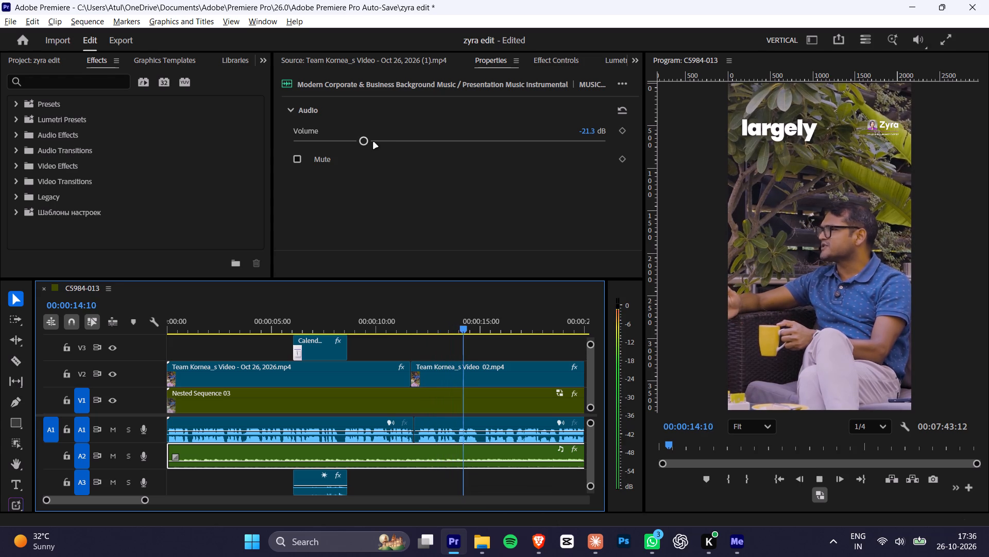
{"action": "key", "text": "space"}
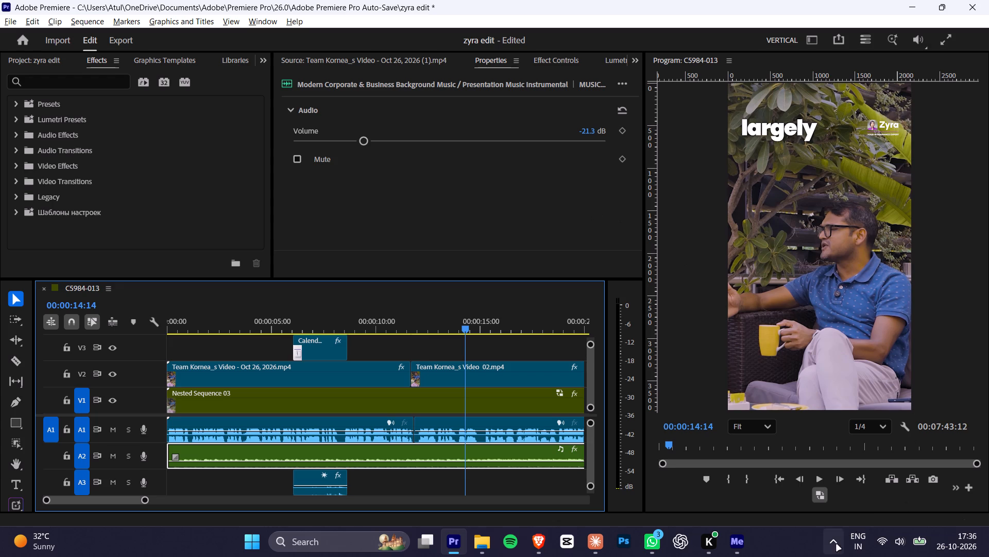
Save the zyra edit project.
{"action": "left_click", "coordinate": [522, 238]}
{"action": "key", "text": "ctrl+s"}
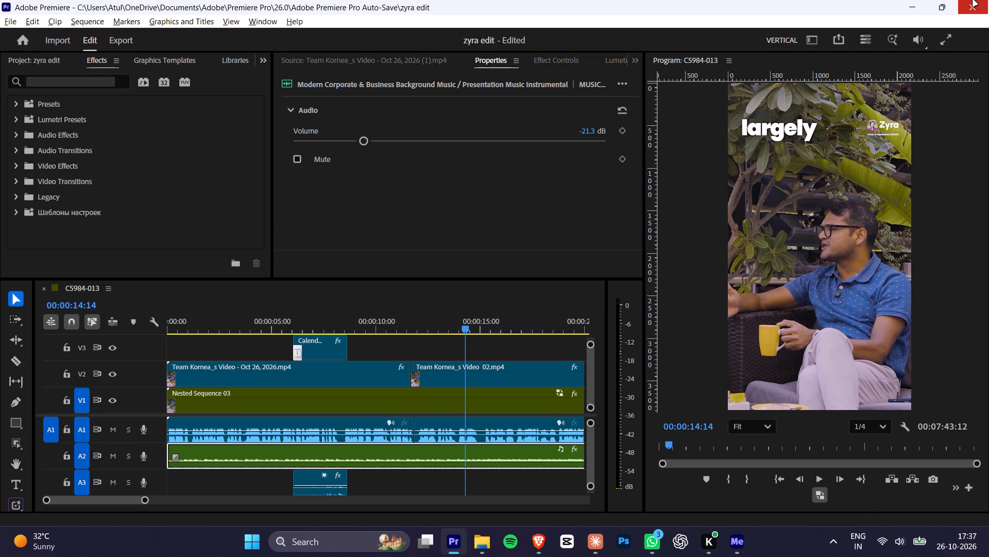
{"action": "left_click", "coordinate": [840, 542]}
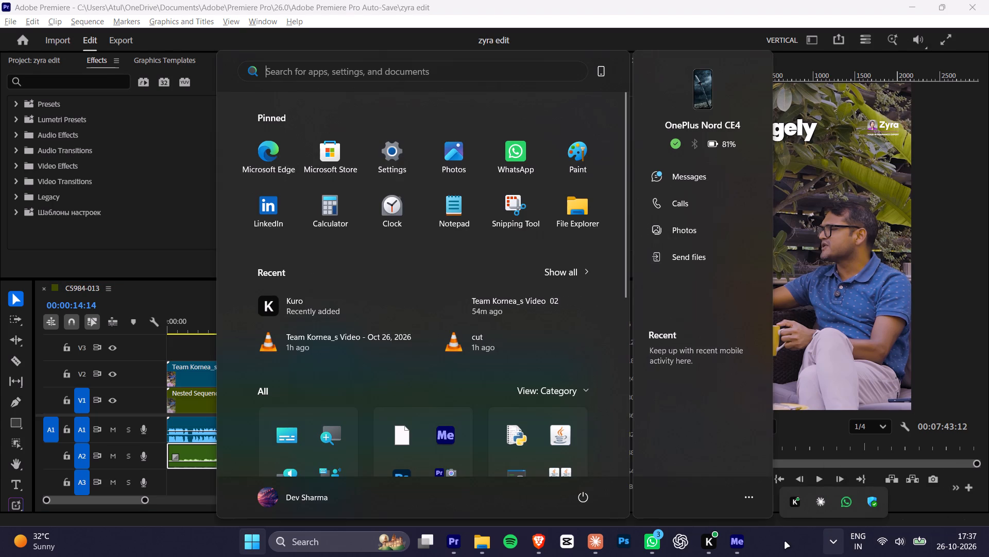
{"action": "type", "text": "fx"}
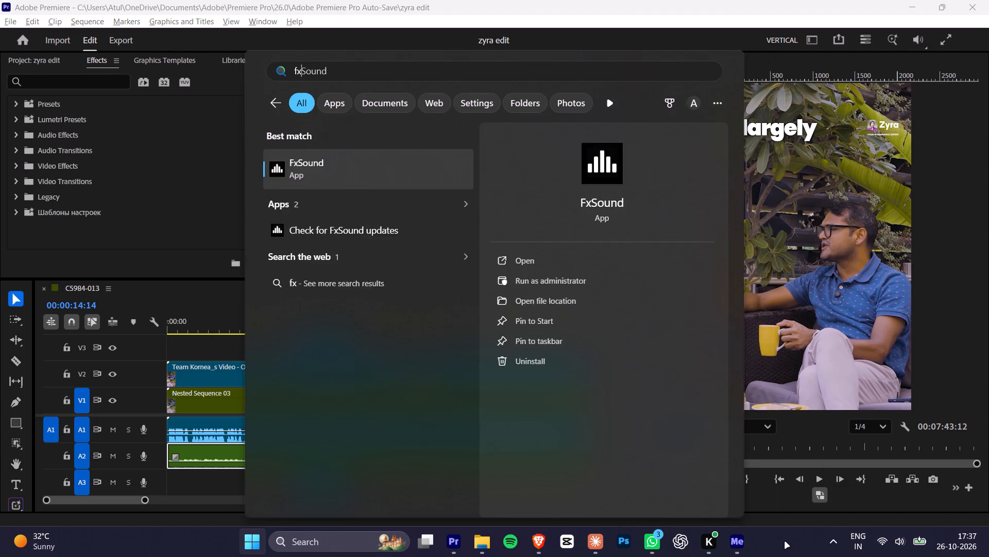
{"action": "key", "text": "Return"}
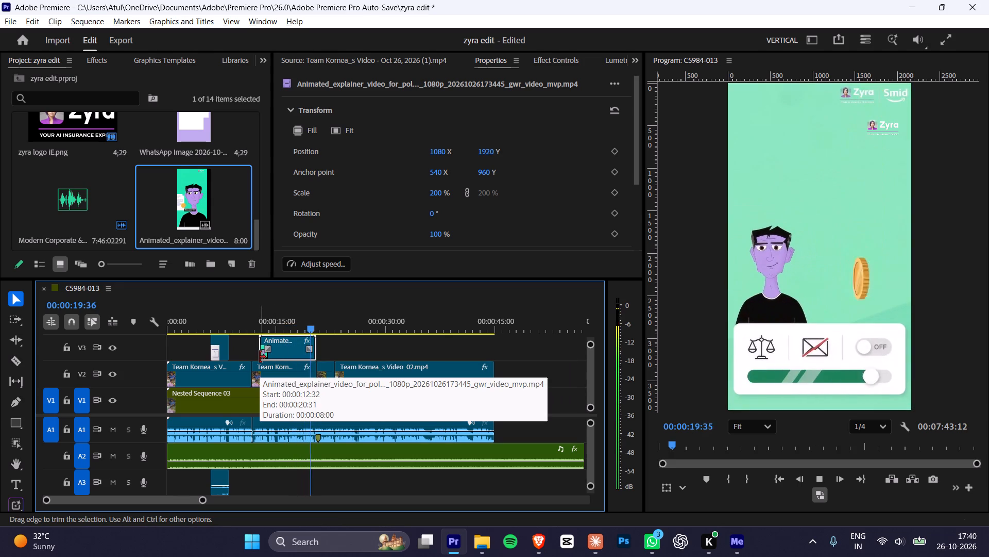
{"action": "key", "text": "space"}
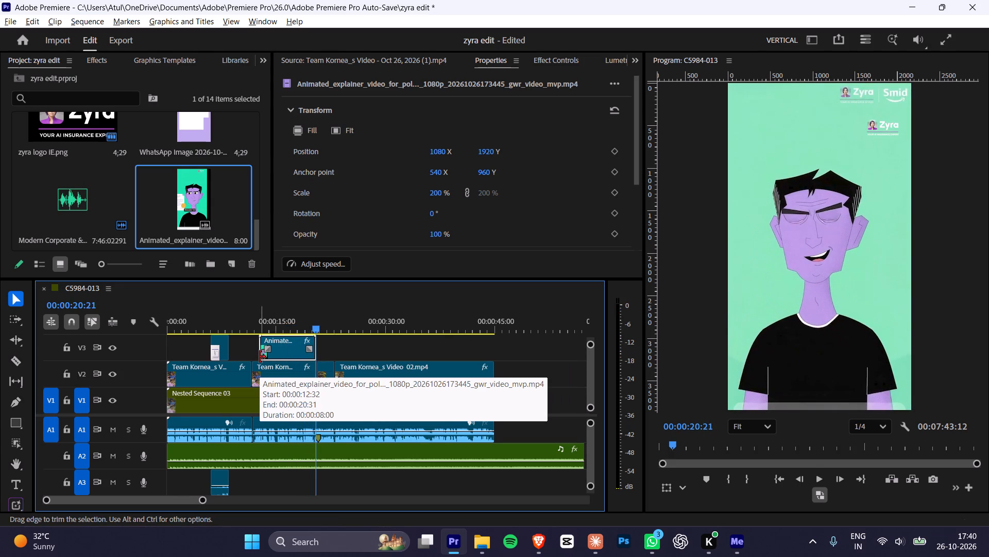
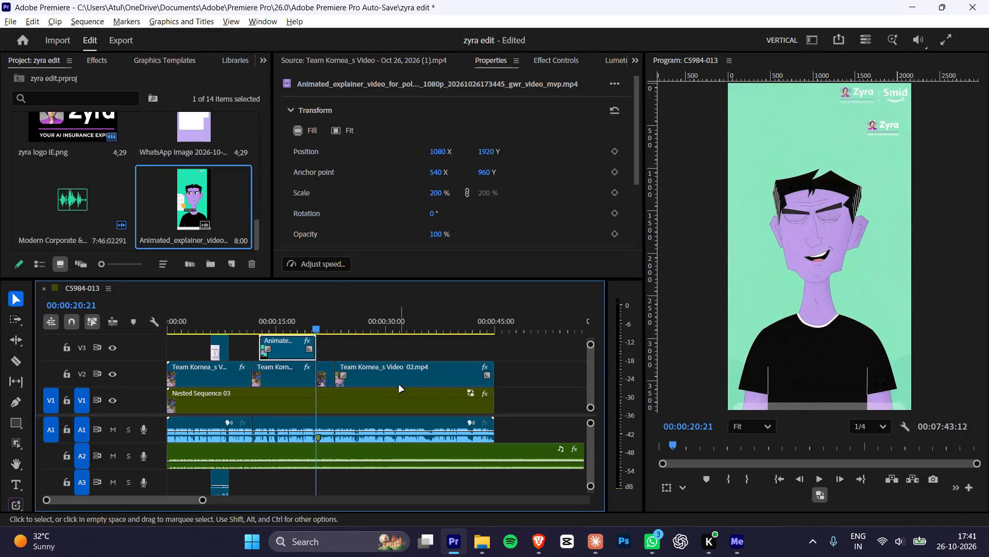
Play back the opening of the V3 explainer clip with the dialogue leading into it, from about 12 to 14 seconds.
{"action": "left_click", "coordinate": [336, 326]}
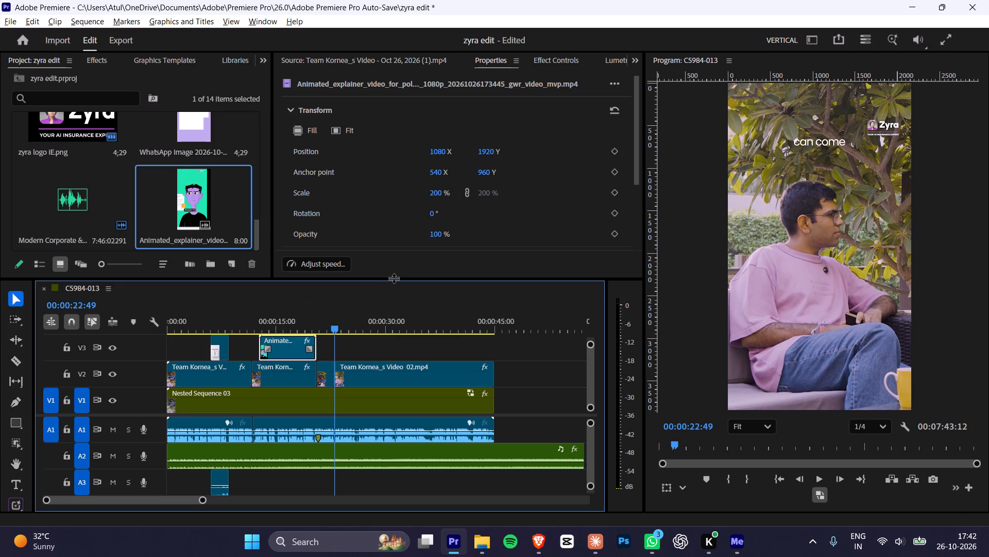
{"action": "left_click", "coordinate": [254, 321]}
{"action": "key", "text": "space"}
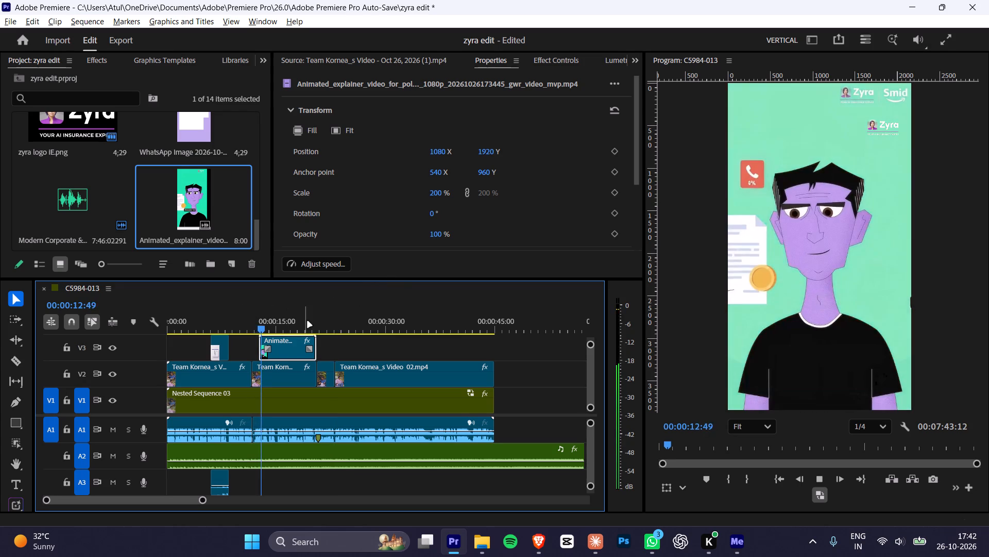
{"action": "key", "text": "space"}
{"action": "key", "text": "space"}
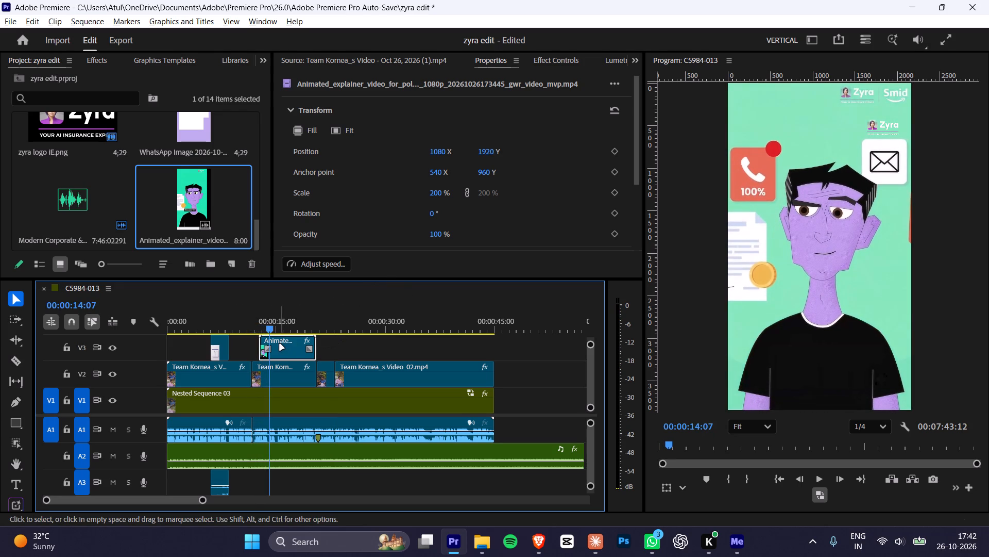
{"action": "key", "text": "space"}
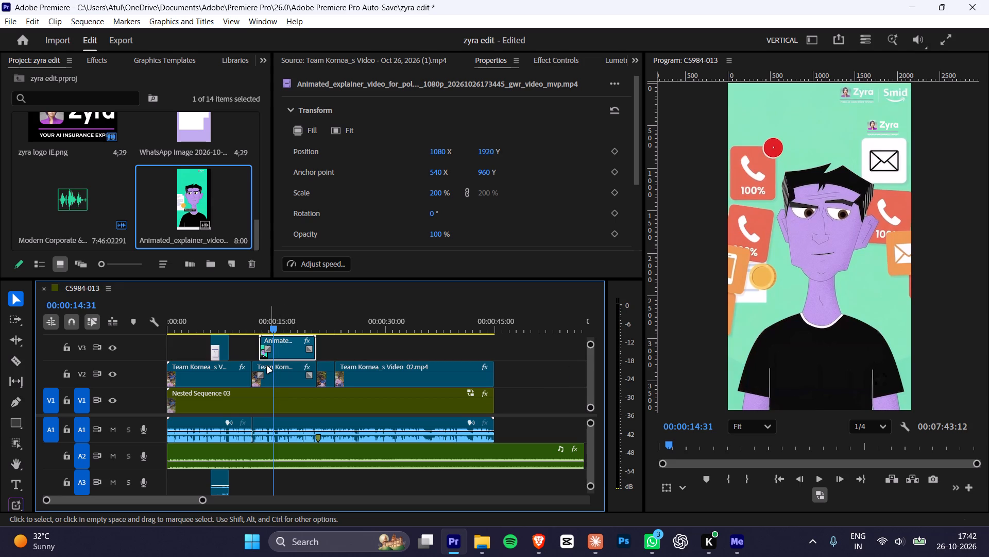
{"action": "left_click", "coordinate": [254, 327]}
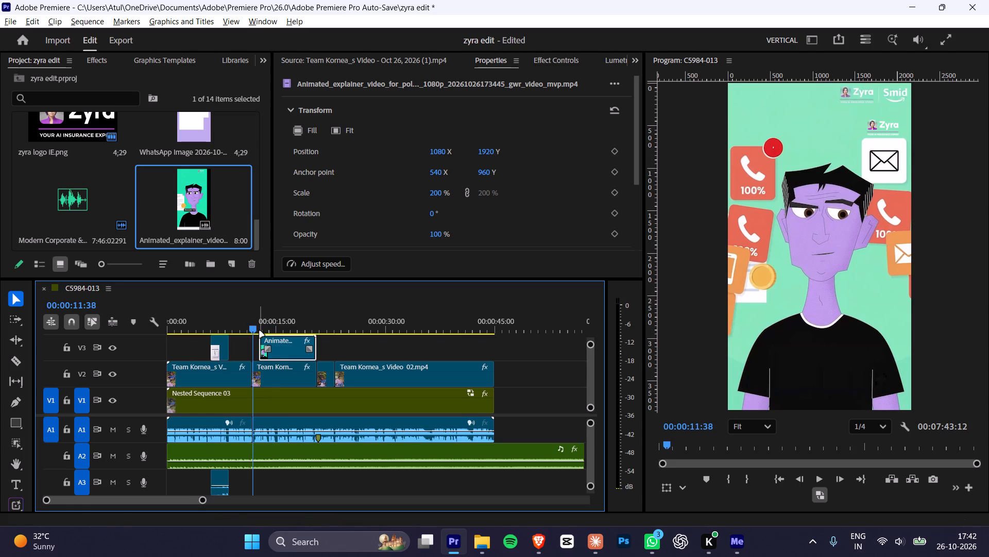
{"action": "scroll", "coordinate": [277, 355], "scroll_direction": "up", "scroll_amount": 12, "text": "alt"}
{"action": "key", "text": "space"}
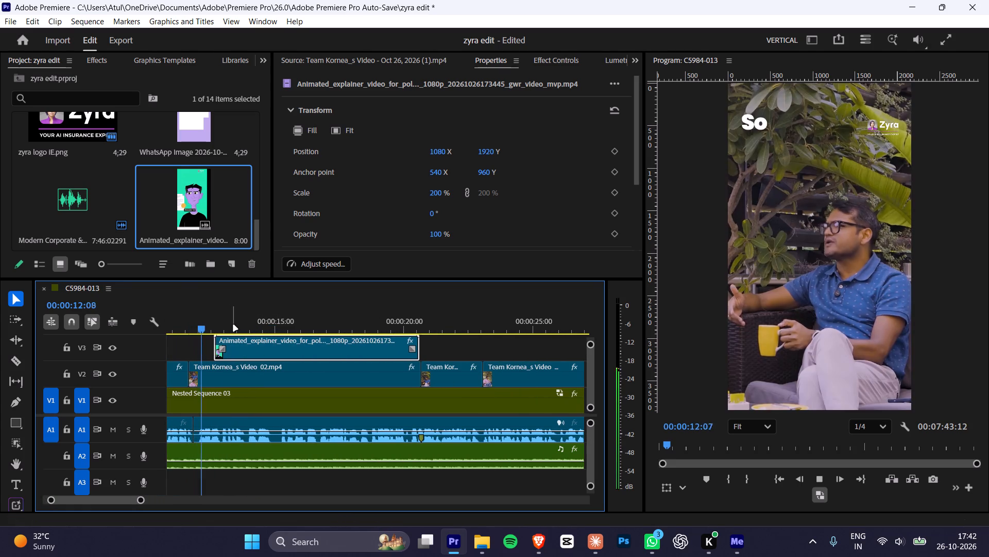
{"action": "key", "text": "space"}
{"action": "key", "text": "alt+Tab"}
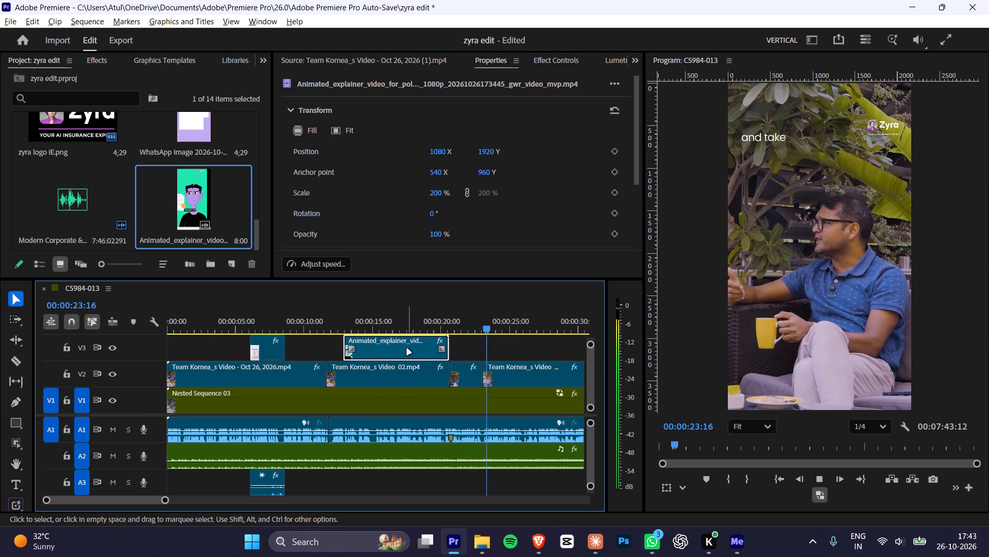
{"action": "key", "text": "space"}
{"action": "left_click", "coordinate": [312, 320]}
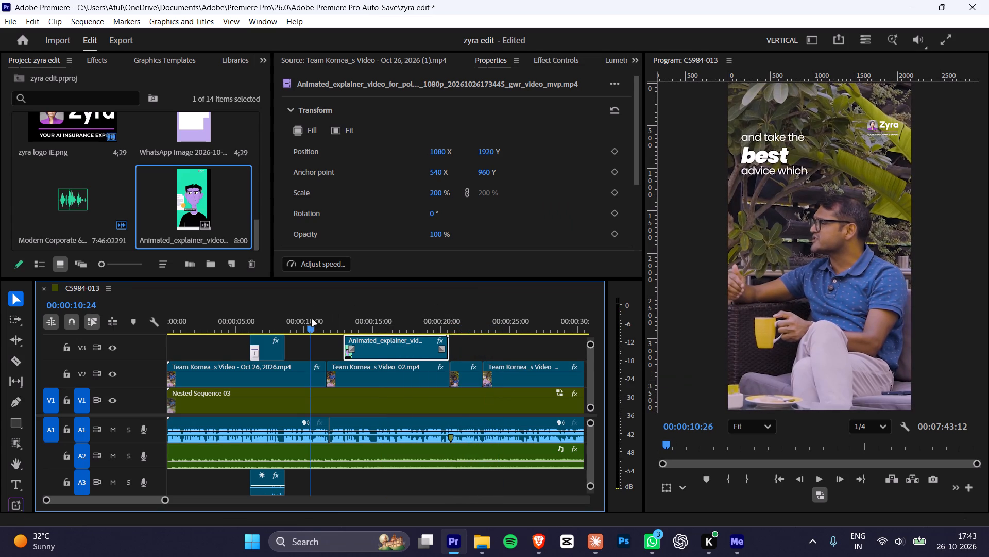
{"action": "key", "text": "space"}
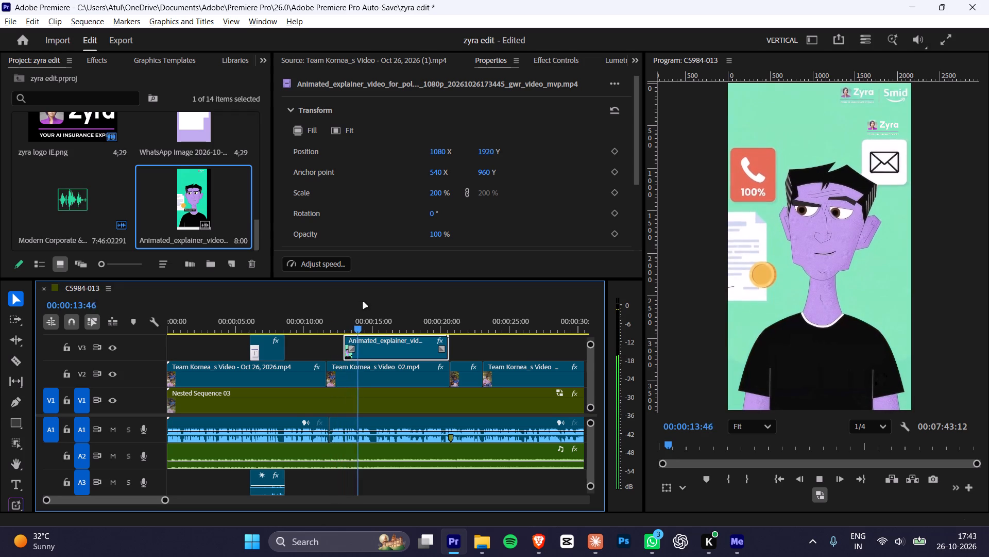
{"action": "key", "text": "space"}
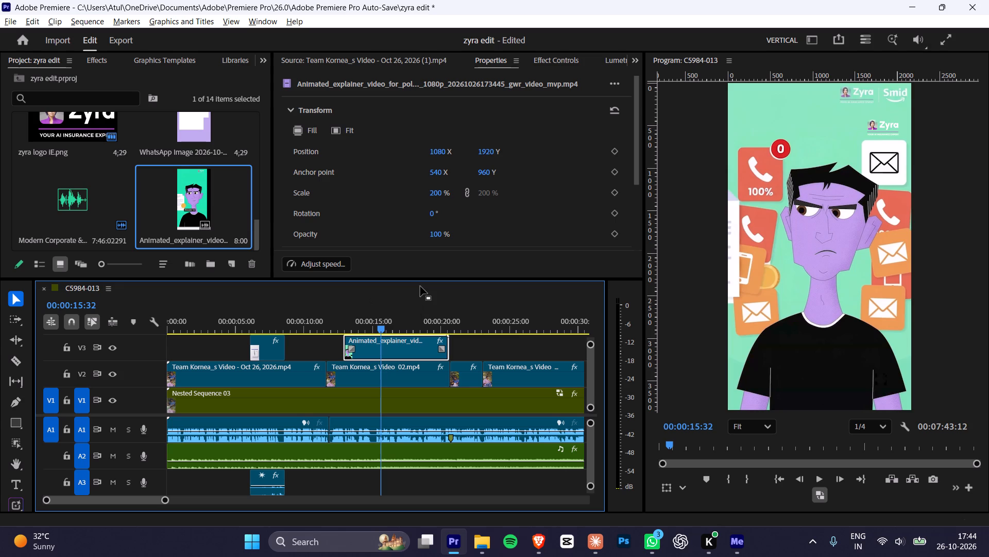
{"action": "left_click", "coordinate": [333, 330]}
{"action": "key", "text": "space"}
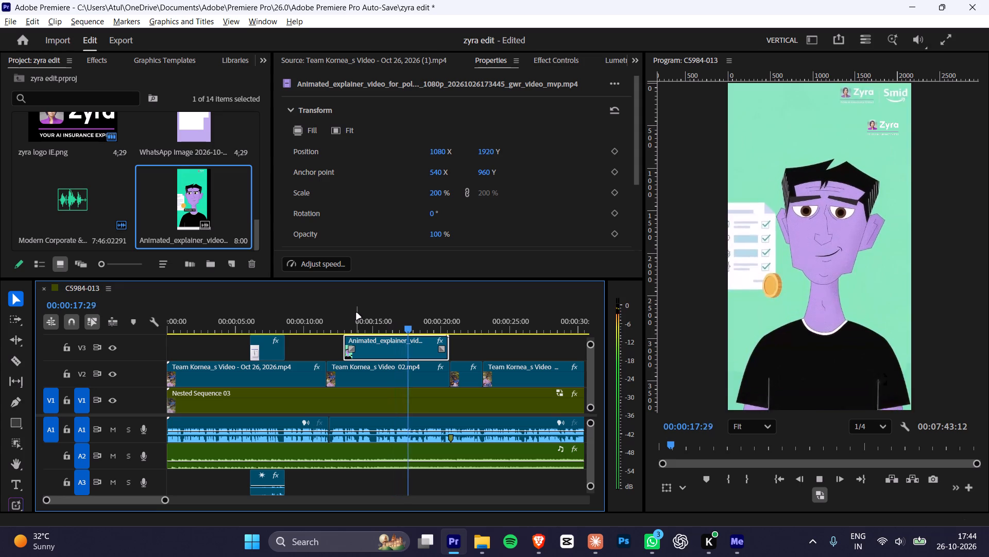
{"action": "key", "text": "space"}
{"action": "key", "text": "space"}
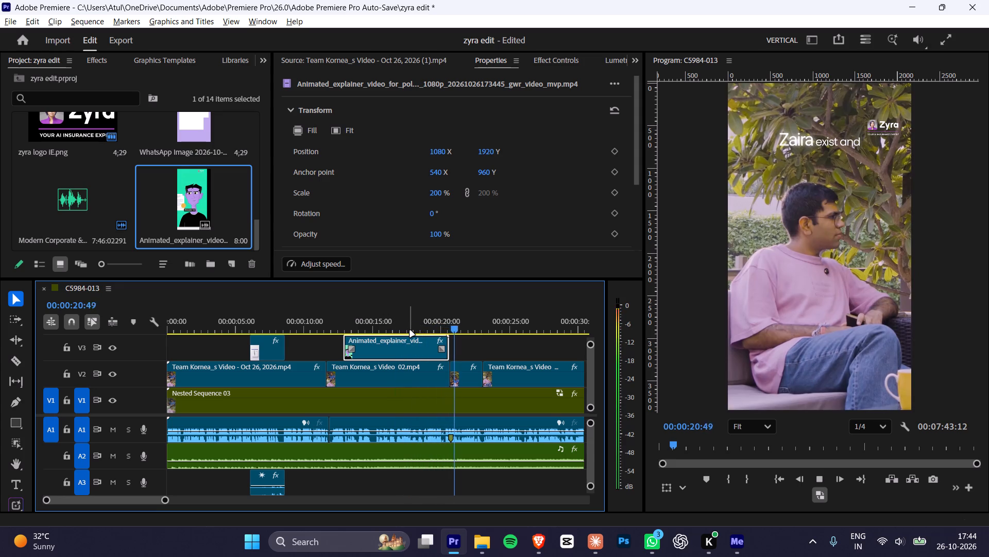
{"action": "key", "text": "space"}
{"action": "left_click", "coordinate": [425, 322]}
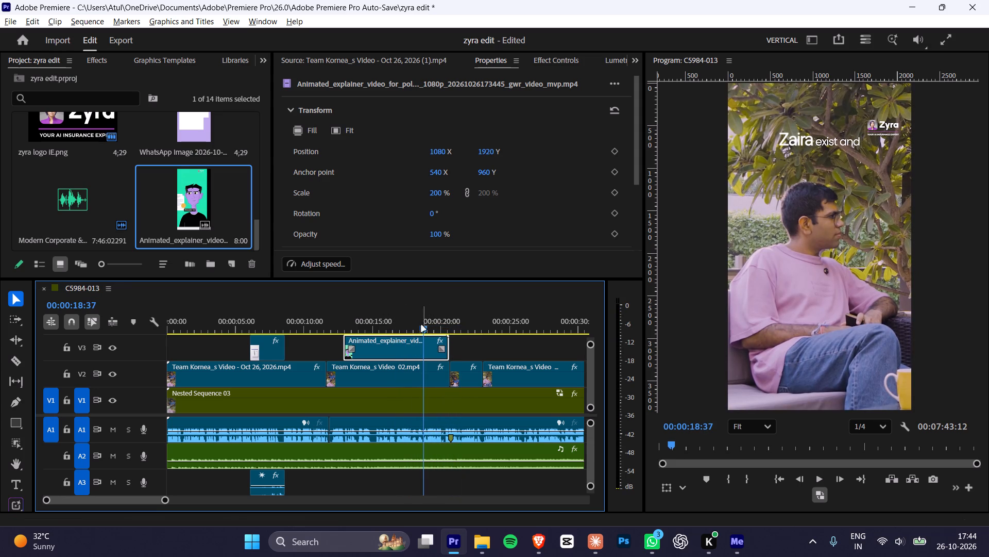
{"action": "key", "text": "space"}
{"action": "key", "text": "space"}
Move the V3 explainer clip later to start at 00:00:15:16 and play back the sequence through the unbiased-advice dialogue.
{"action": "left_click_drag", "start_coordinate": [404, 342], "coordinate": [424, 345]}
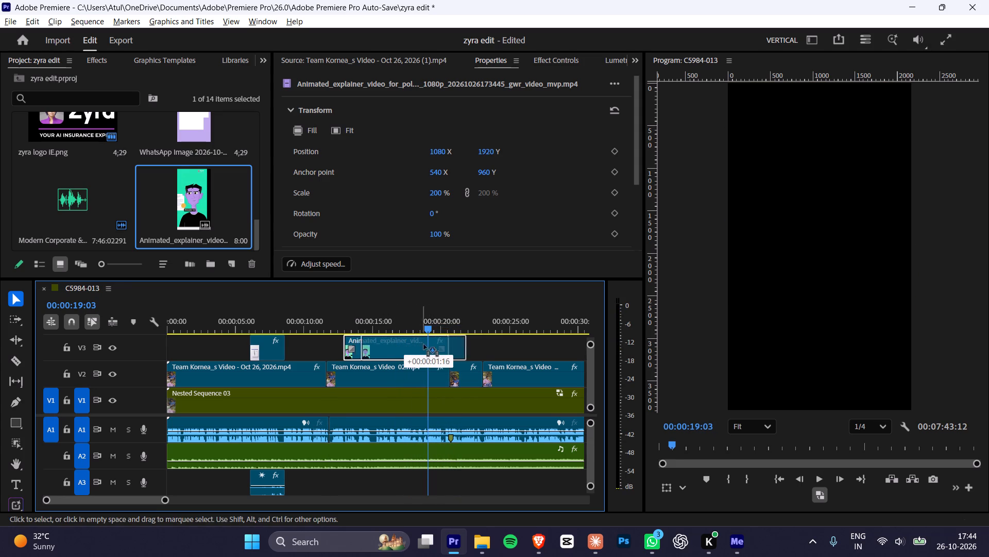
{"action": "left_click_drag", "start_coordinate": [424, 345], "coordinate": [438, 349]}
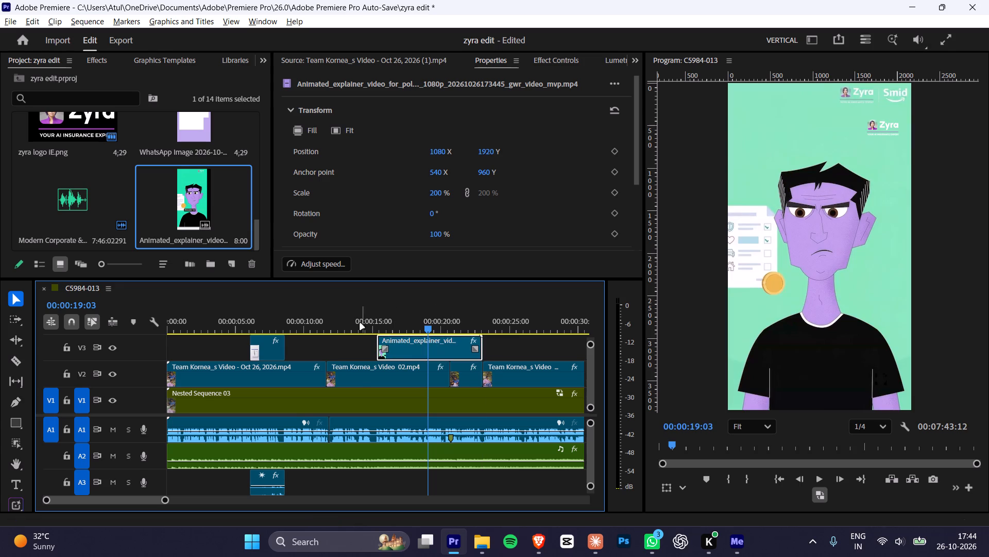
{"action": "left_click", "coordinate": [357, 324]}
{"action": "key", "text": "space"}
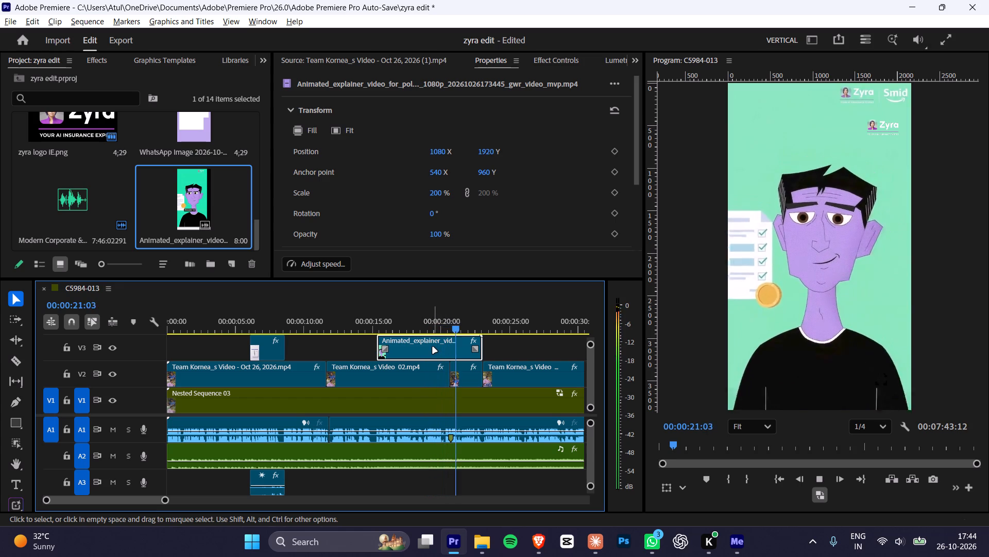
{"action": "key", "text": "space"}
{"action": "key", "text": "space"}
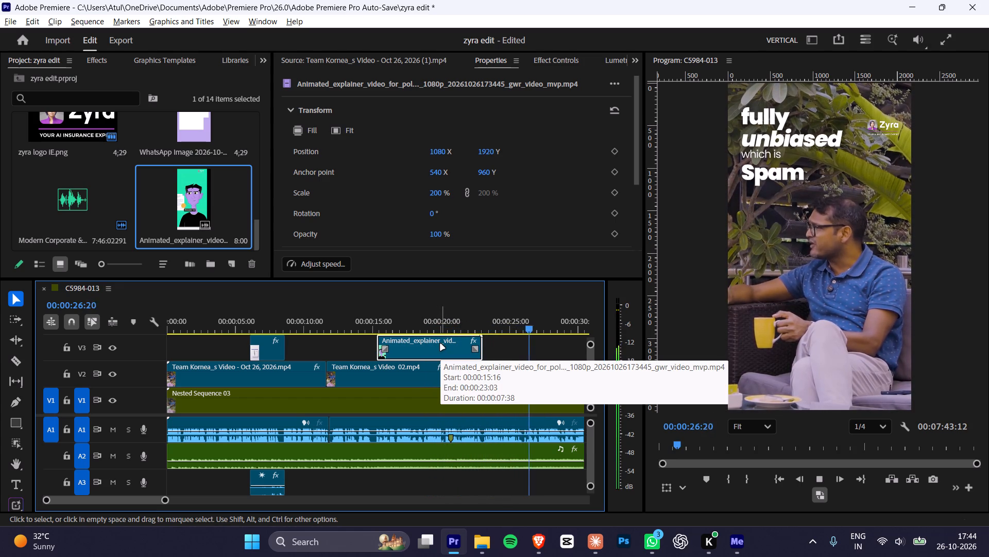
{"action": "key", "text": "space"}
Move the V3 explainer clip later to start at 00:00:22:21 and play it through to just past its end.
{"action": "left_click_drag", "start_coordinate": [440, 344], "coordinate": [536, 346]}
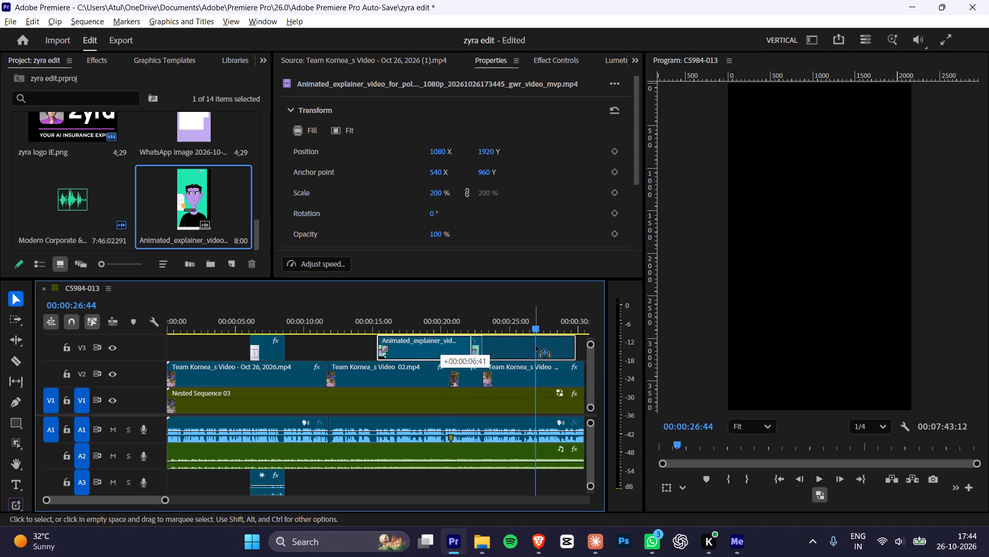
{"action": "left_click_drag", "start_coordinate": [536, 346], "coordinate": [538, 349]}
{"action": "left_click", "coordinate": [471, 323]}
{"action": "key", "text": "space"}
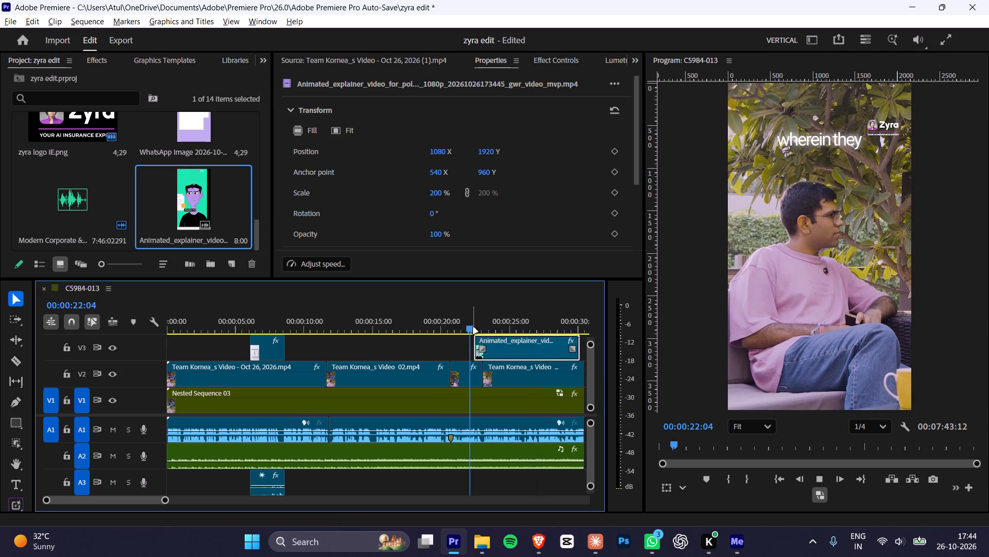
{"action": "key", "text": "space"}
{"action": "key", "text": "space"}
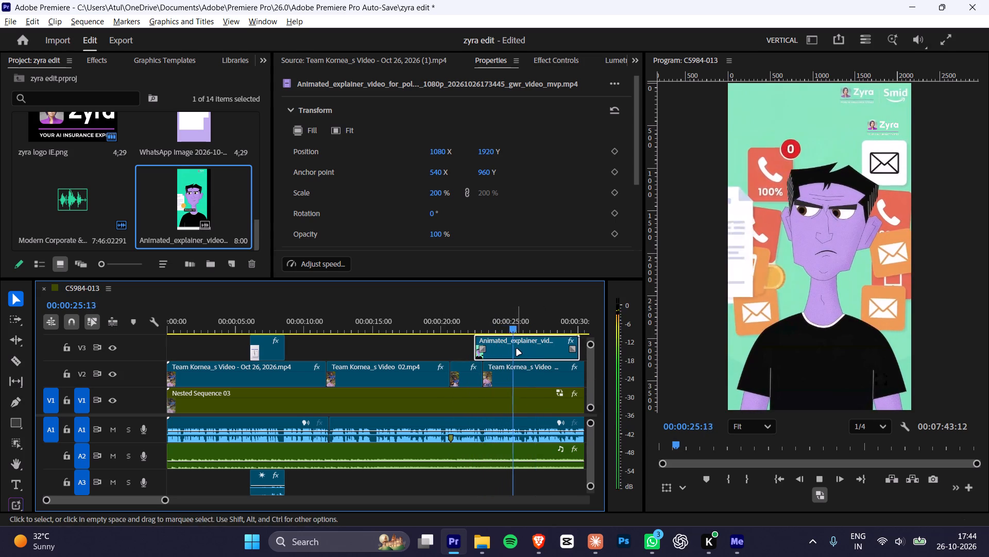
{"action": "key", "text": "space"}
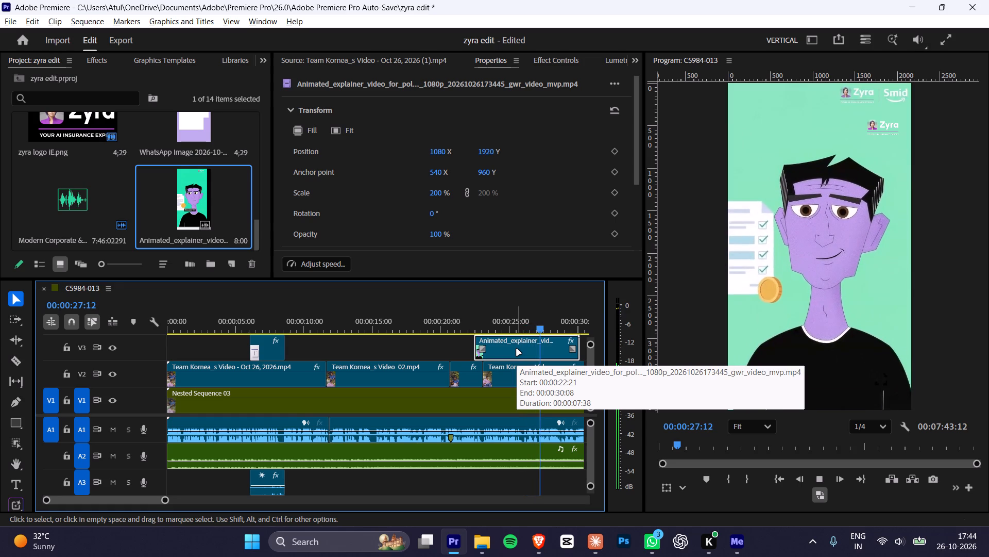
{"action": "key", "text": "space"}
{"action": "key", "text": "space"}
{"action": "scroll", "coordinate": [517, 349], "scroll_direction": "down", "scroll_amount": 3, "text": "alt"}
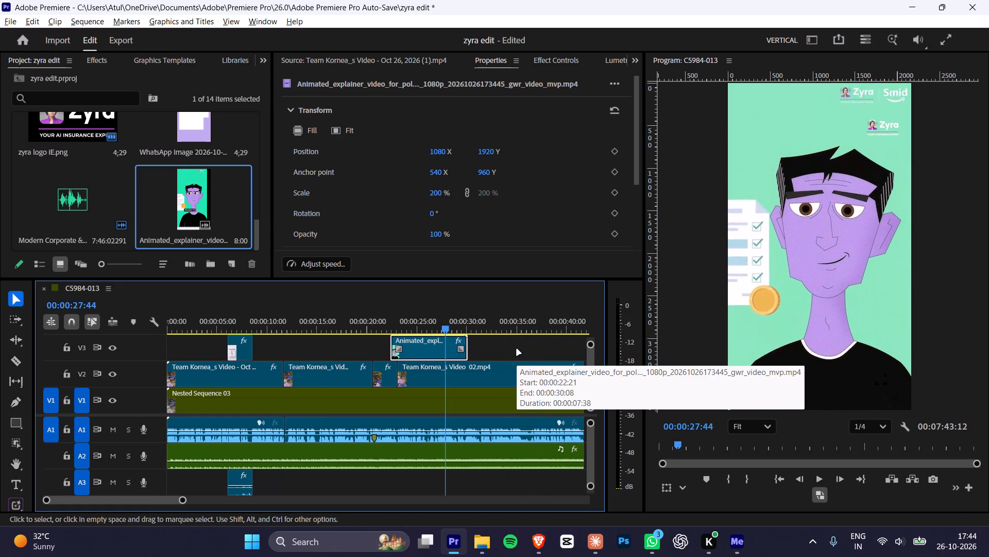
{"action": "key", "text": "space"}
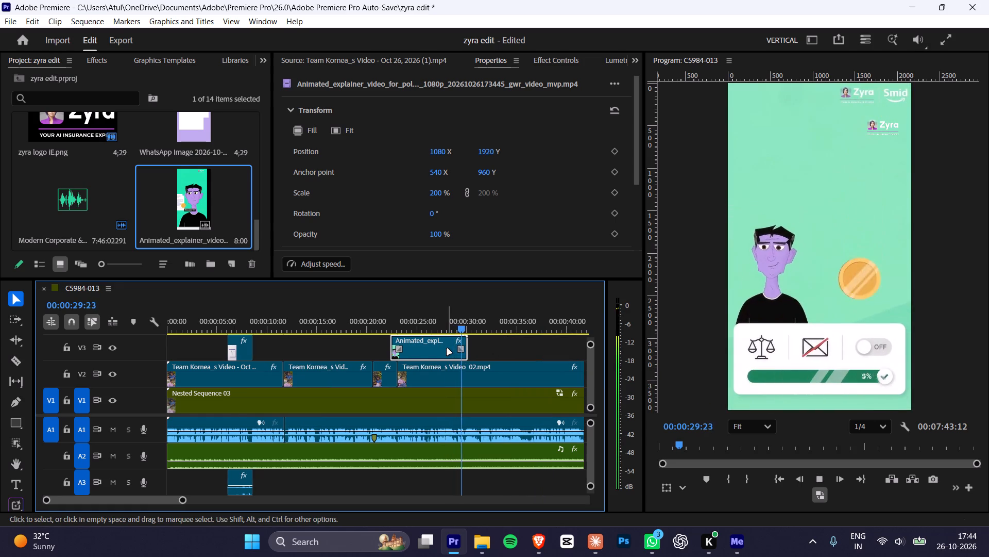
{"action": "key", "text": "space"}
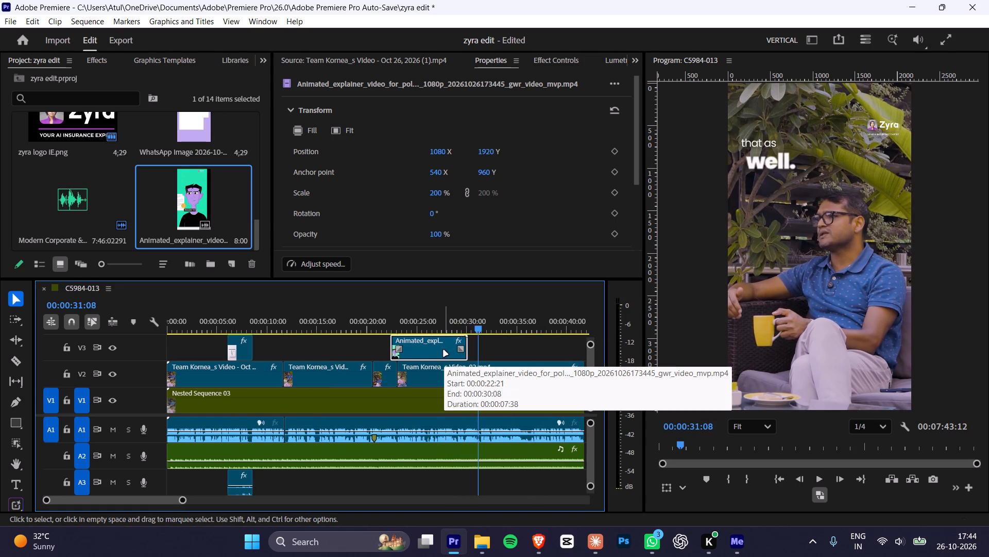
Move the V3 explainer clip to start at 00:00:24:37 and play it back against the dialogue.
{"action": "left_click_drag", "start_coordinate": [444, 350], "coordinate": [467, 350]}
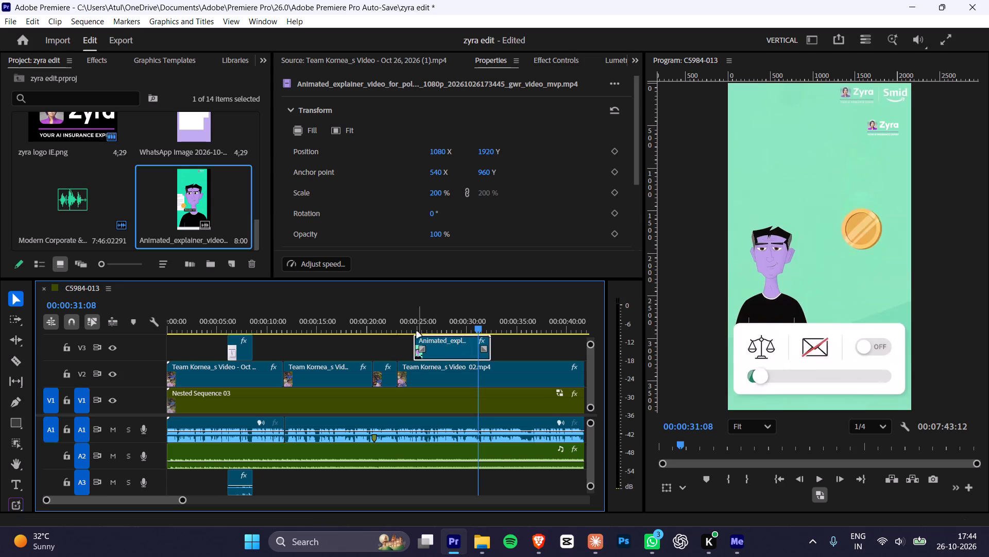
{"action": "left_click", "coordinate": [399, 326]}
{"action": "key", "text": "space"}
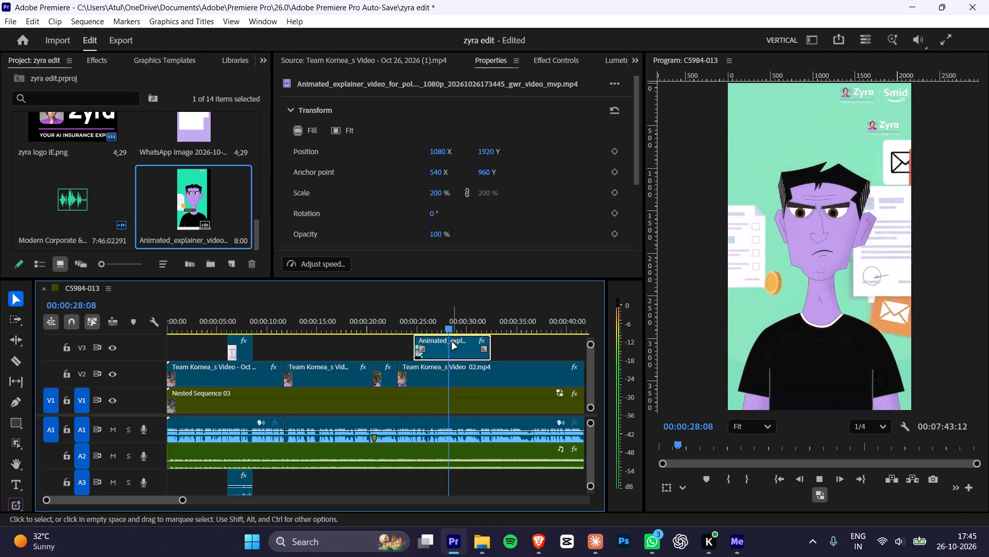
{"action": "key", "text": "space"}
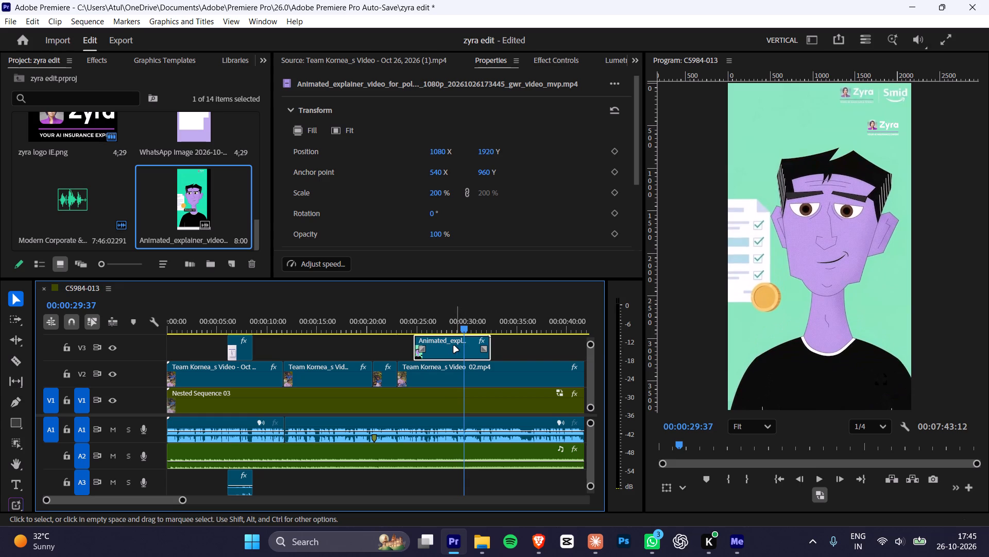
Crop 6% off the top of the V3 explainer clip to cut away its built-in logos.
{"action": "left_click", "coordinate": [453, 346]}
{"action": "scroll", "coordinate": [404, 170], "scroll_direction": "down", "scroll_amount": 4}
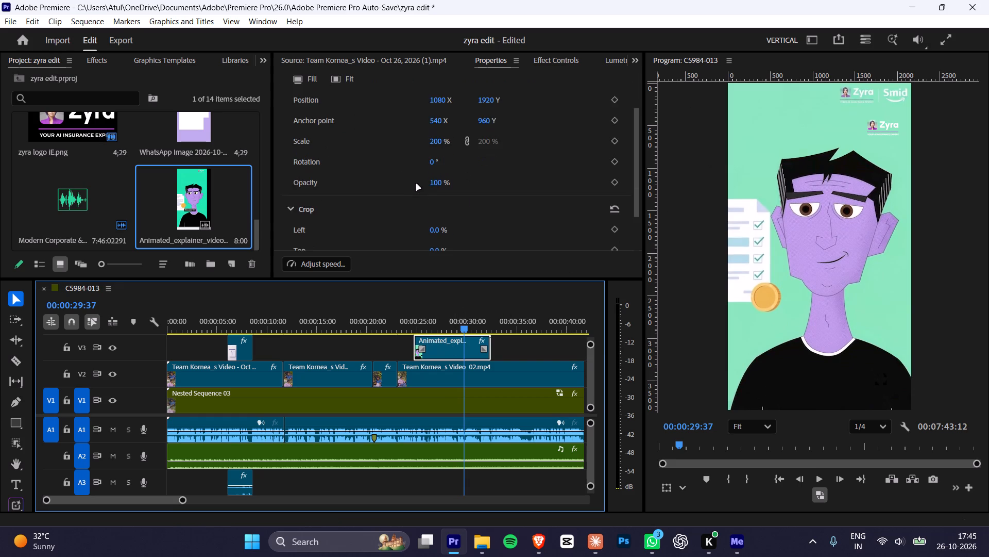
{"action": "scroll", "coordinate": [421, 185], "scroll_direction": "down", "scroll_amount": 3}
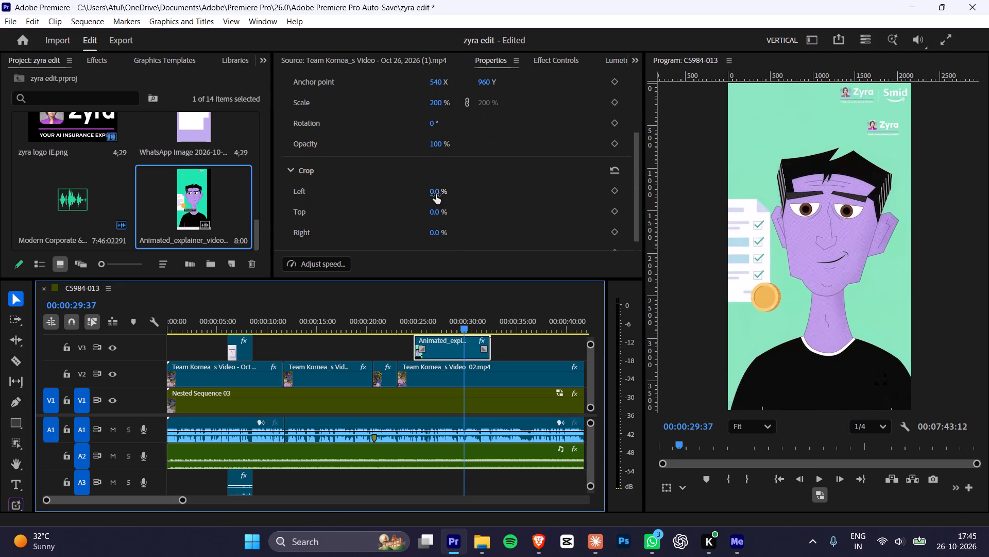
{"action": "left_click_drag", "start_coordinate": [434, 209], "coordinate": [445, 215]}
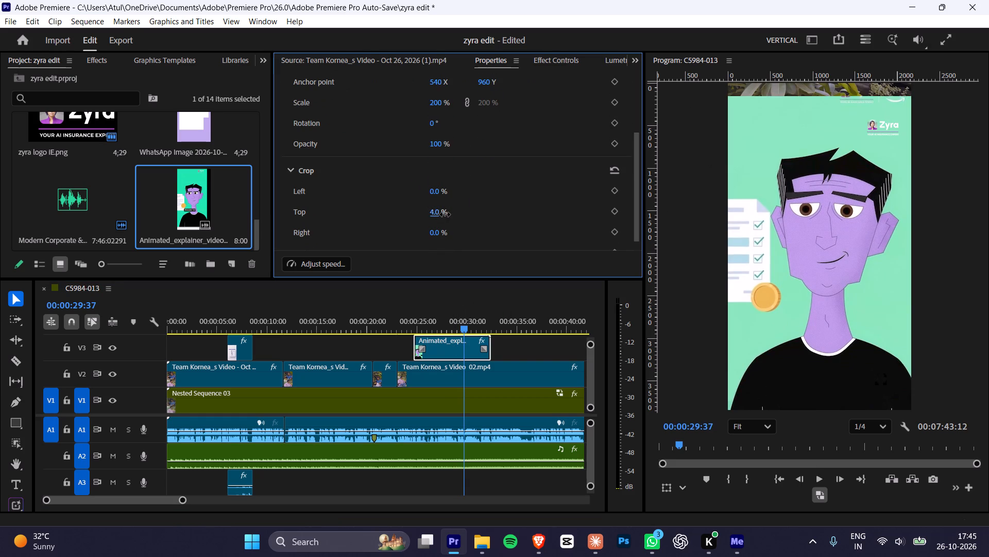
{"action": "left_click_drag", "start_coordinate": [445, 215], "coordinate": [447, 216]}
Fit the cropped explainer clip to the frame, scale it to 218%, and play back the rest of the clip.
{"action": "scroll", "coordinate": [383, 116], "scroll_direction": "up", "scroll_amount": 5}
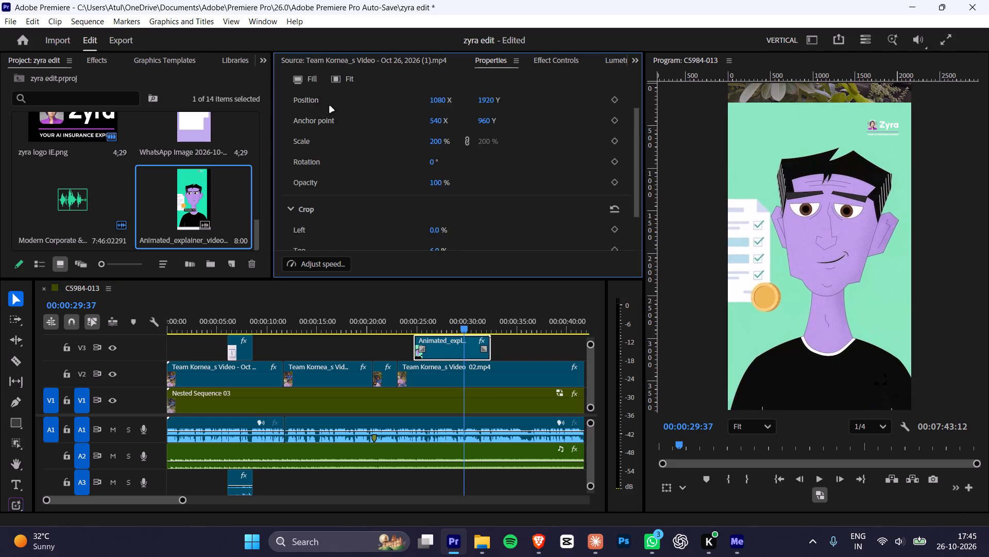
{"action": "scroll", "coordinate": [330, 106], "scroll_direction": "up", "scroll_amount": 2}
{"action": "left_click", "coordinate": [338, 125]}
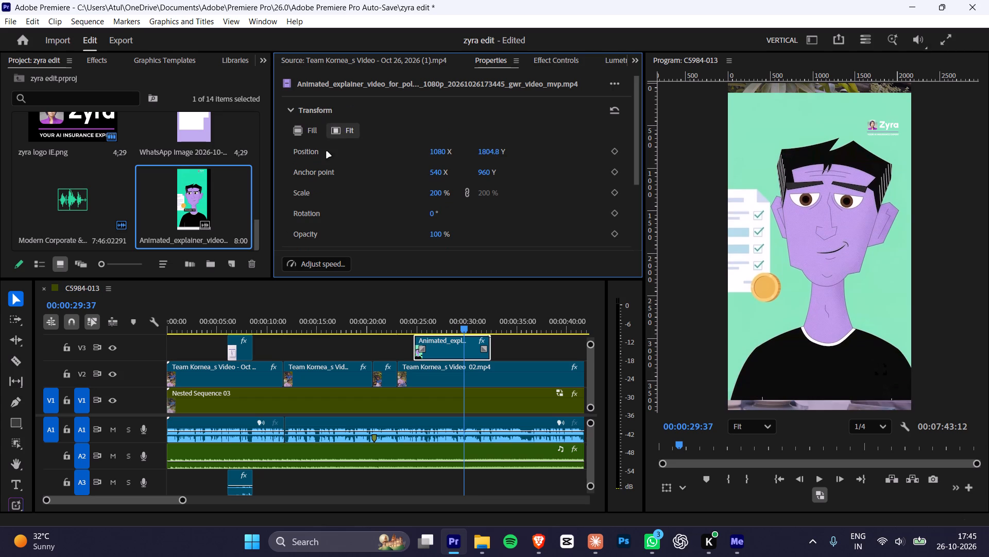
{"action": "left_click_drag", "start_coordinate": [436, 193], "coordinate": [437, 193]}
{"action": "left_click_drag", "start_coordinate": [437, 193], "coordinate": [454, 196]}
{"action": "key", "text": "space"}
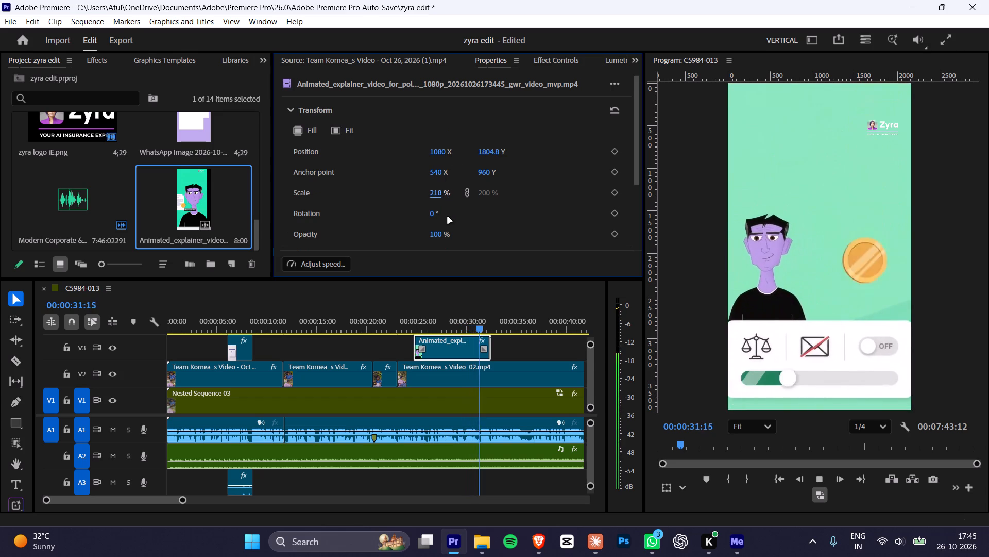
{"action": "key", "text": "space"}
{"action": "key", "text": "space"}
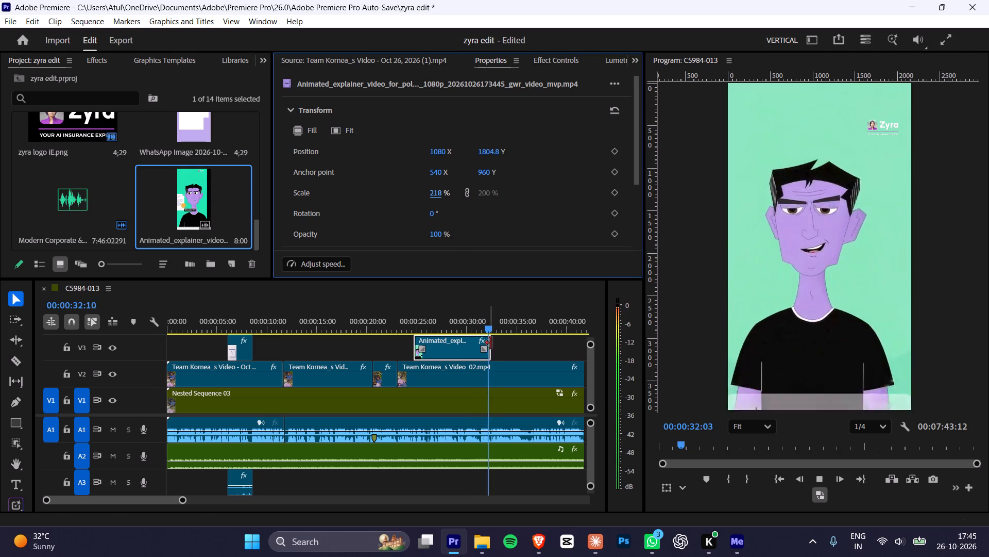
{"action": "key", "text": "space"}
Set the V3 explainer clip's speed to 120% and play it back from just before its start.
{"action": "left_click", "coordinate": [465, 347]}
{"action": "scroll", "coordinate": [421, 215], "scroll_direction": "down", "scroll_amount": 2}
{"action": "left_click", "coordinate": [345, 265]}
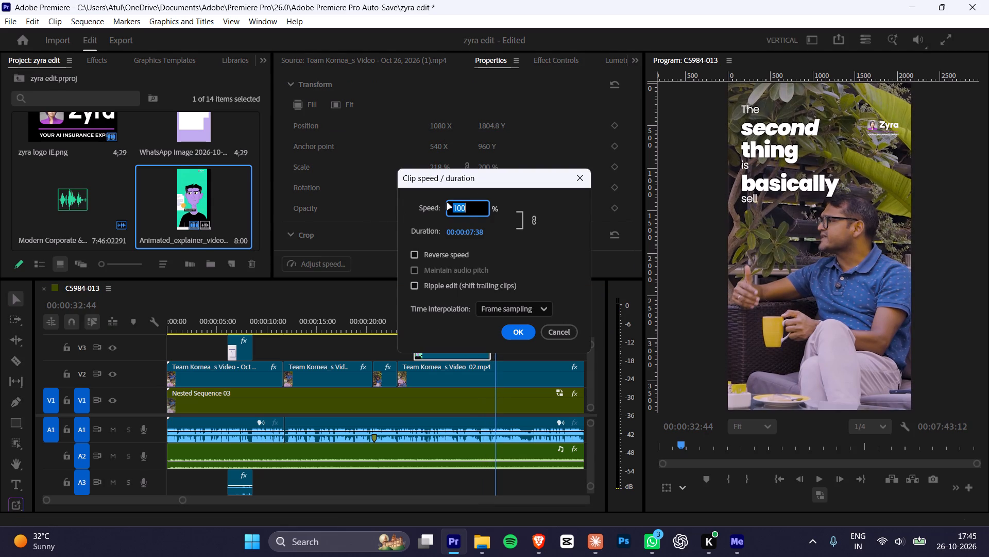
{"action": "type", "text": "120"}
{"action": "key", "text": "Return"}
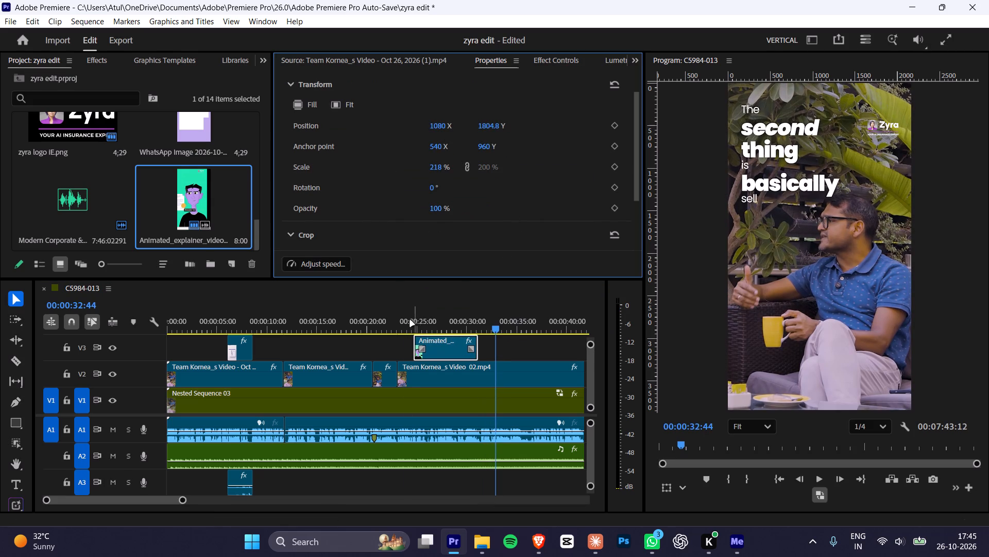
{"action": "left_click", "coordinate": [407, 320]}
{"action": "key", "text": "space"}
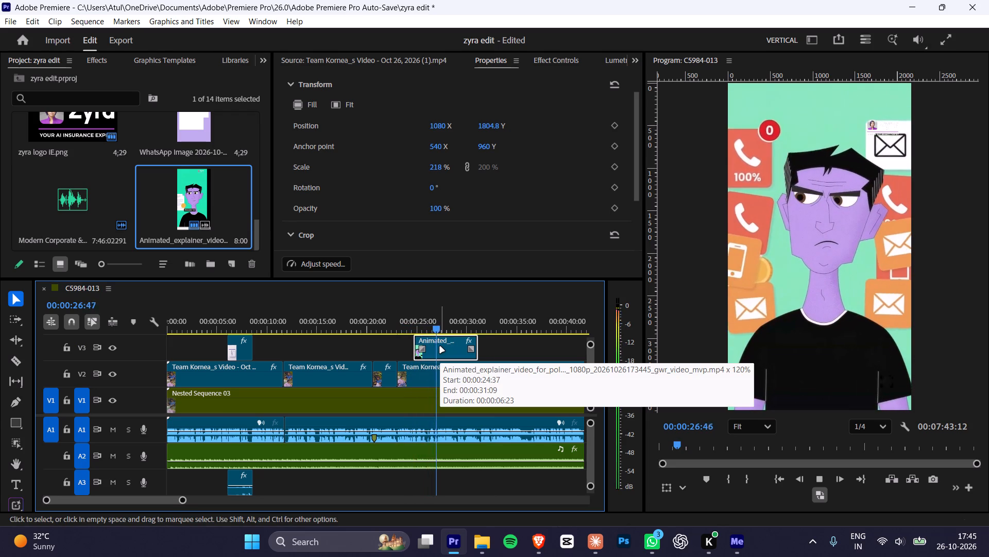
{"action": "key", "text": "space"}
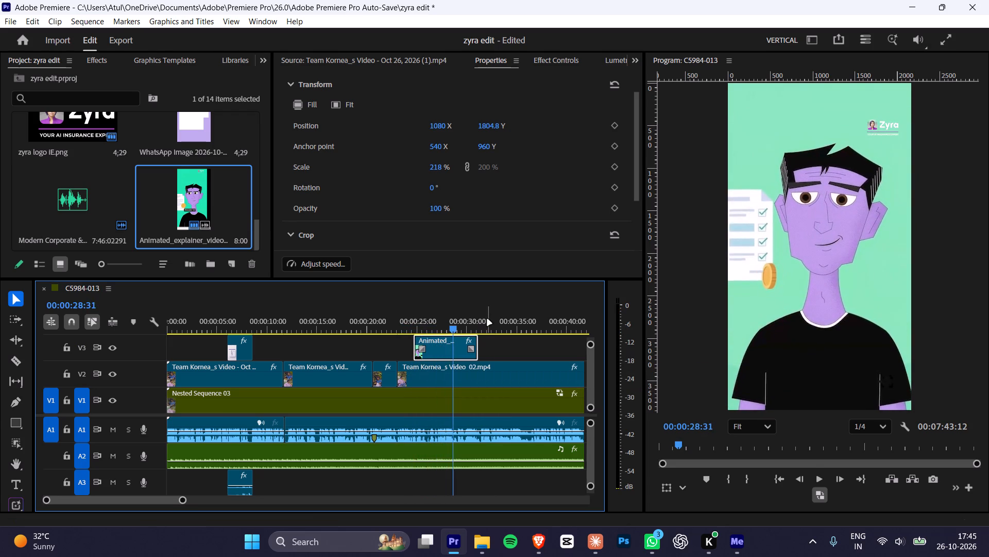
{"action": "key", "text": "space"}
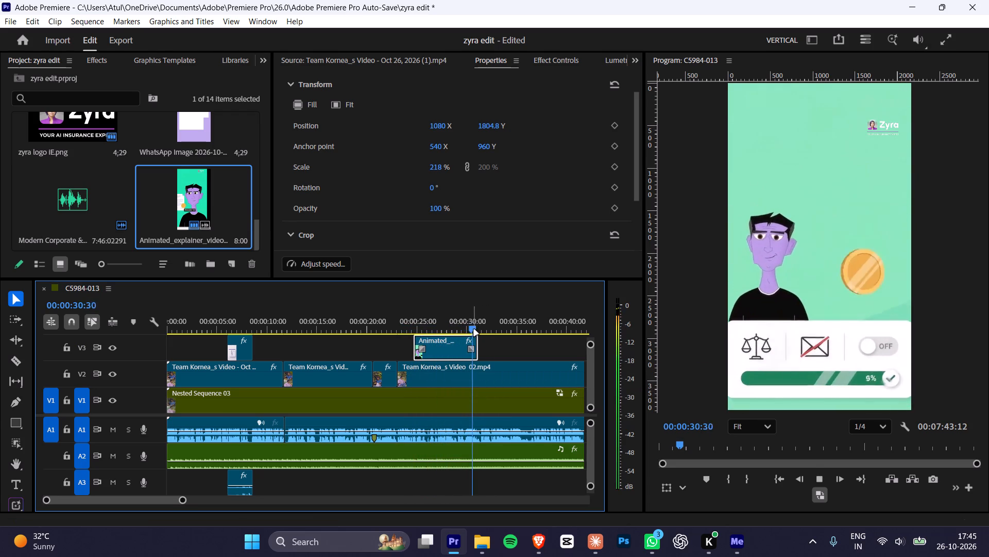
Shift the V3 explainer clip forward by about 18 frames and play it back against the dialogue from its new start.
{"action": "key", "text": "space"}
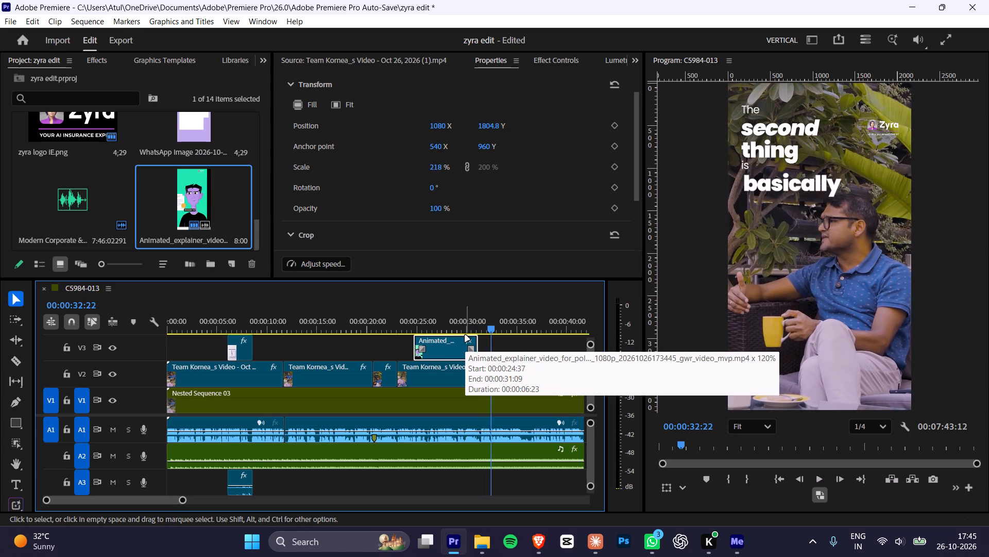
{"action": "scroll", "coordinate": [471, 343], "scroll_direction": "up", "scroll_amount": 6, "text": "alt"}
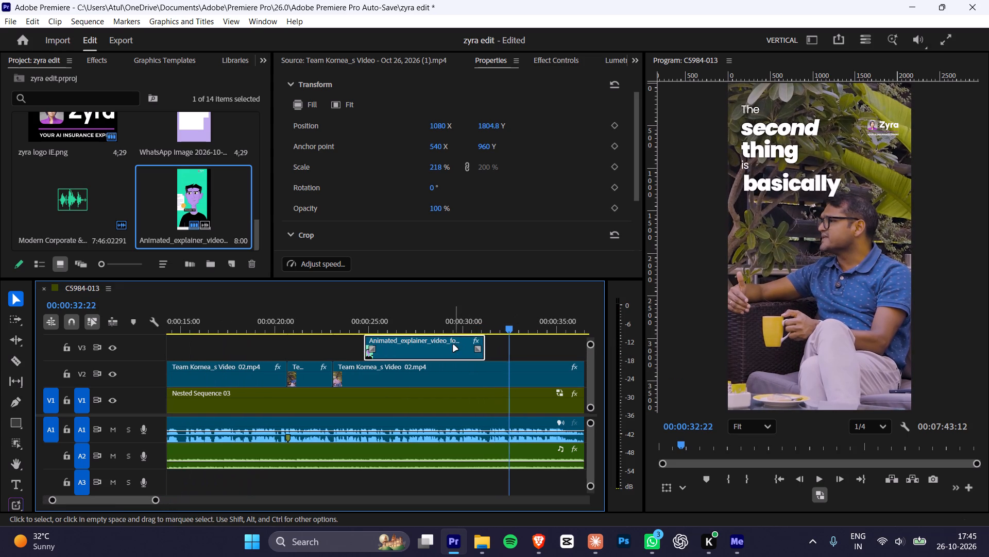
{"action": "scroll", "coordinate": [461, 341], "scroll_direction": "up", "scroll_amount": 4, "text": "alt"}
{"action": "left_click", "coordinate": [482, 320]}
{"action": "left_click_drag", "start_coordinate": [491, 323], "coordinate": [496, 324]}
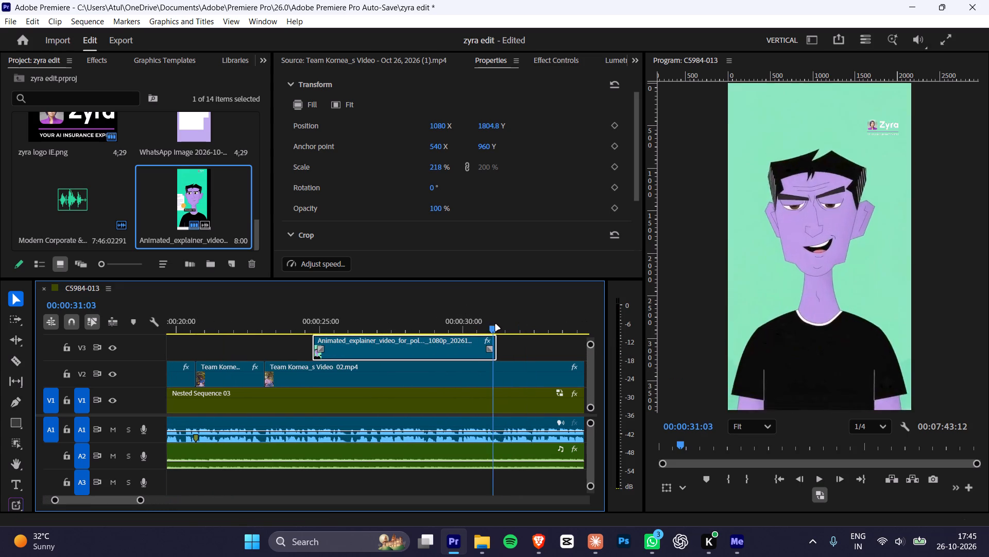
{"action": "left_click_drag", "start_coordinate": [496, 324], "coordinate": [509, 327]}
{"action": "left_click_drag", "start_coordinate": [474, 346], "coordinate": [480, 345]}
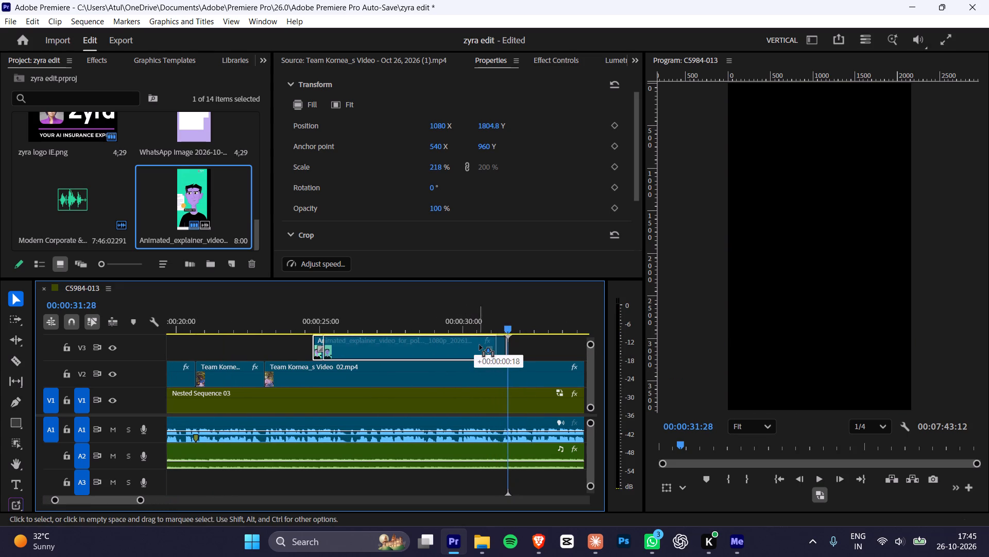
{"action": "left_click_drag", "start_coordinate": [480, 345], "coordinate": [483, 345]}
{"action": "left_click", "coordinate": [323, 321]}
{"action": "key", "text": "space"}
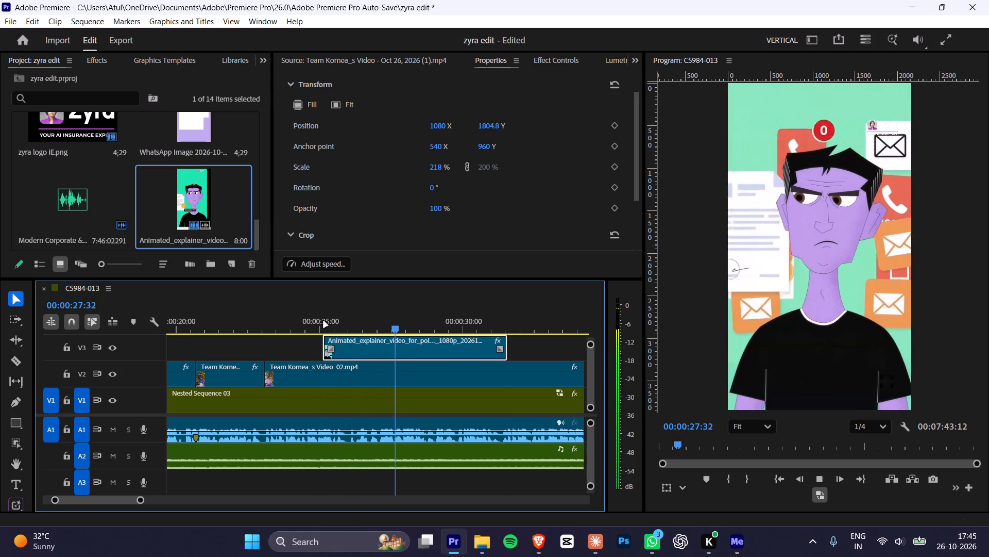
{"action": "scroll", "coordinate": [346, 334], "scroll_direction": "down", "scroll_amount": 10, "text": "alt"}
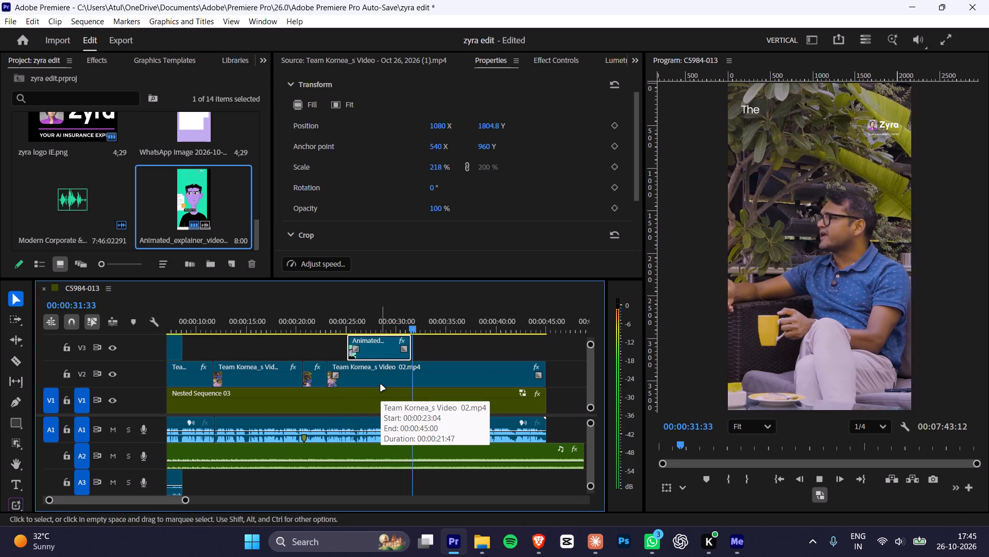
{"action": "scroll", "coordinate": [432, 393], "scroll_direction": "down", "scroll_amount": 2, "text": "alt"}
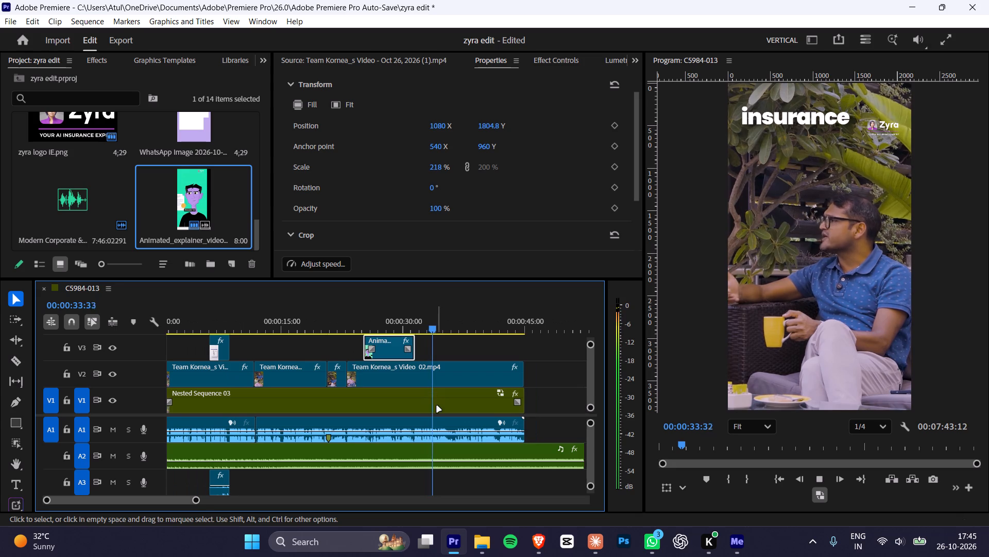
{"action": "left_click", "coordinate": [485, 457]}
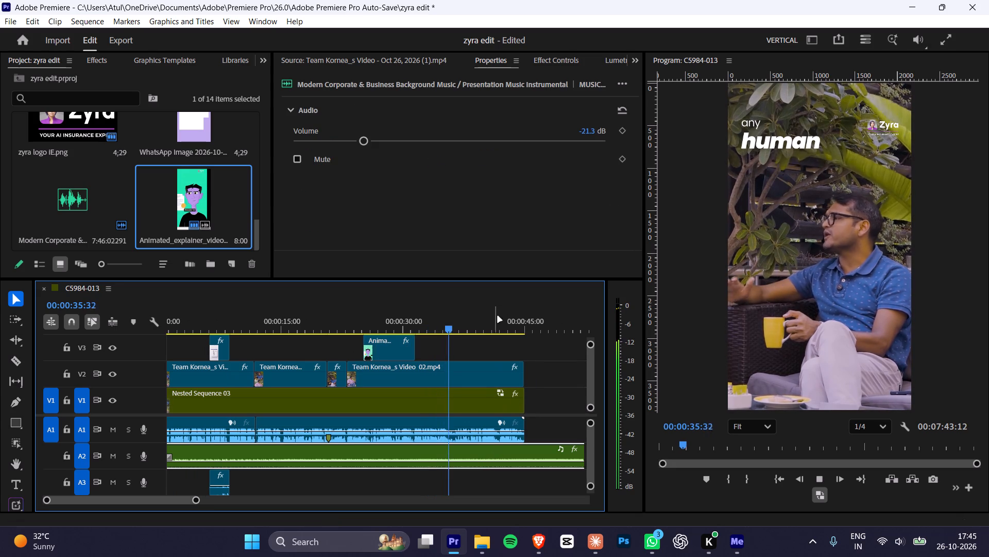
{"action": "key", "text": "space"}
{"action": "left_click_drag", "start_coordinate": [356, 137], "coordinate": [351, 137]}
{"action": "key", "text": "space"}
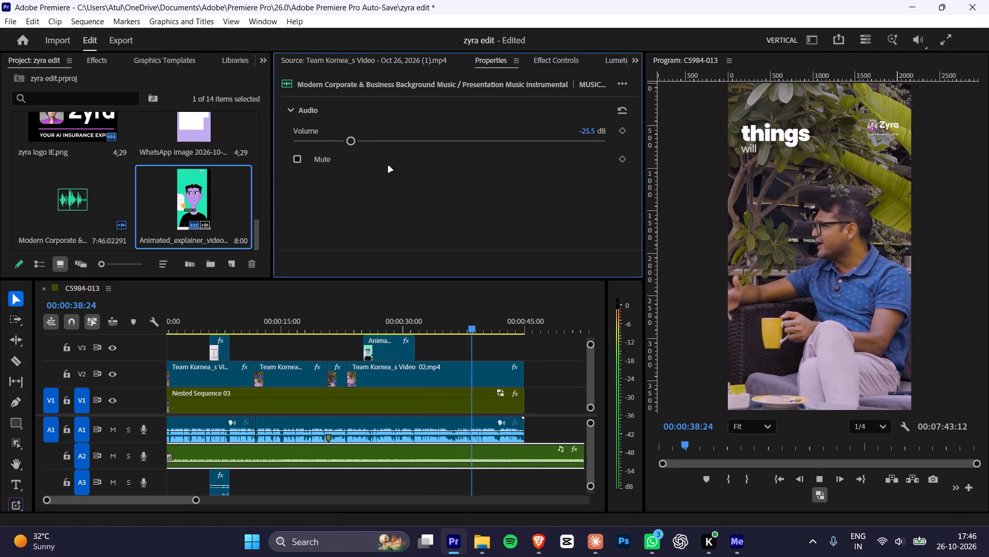
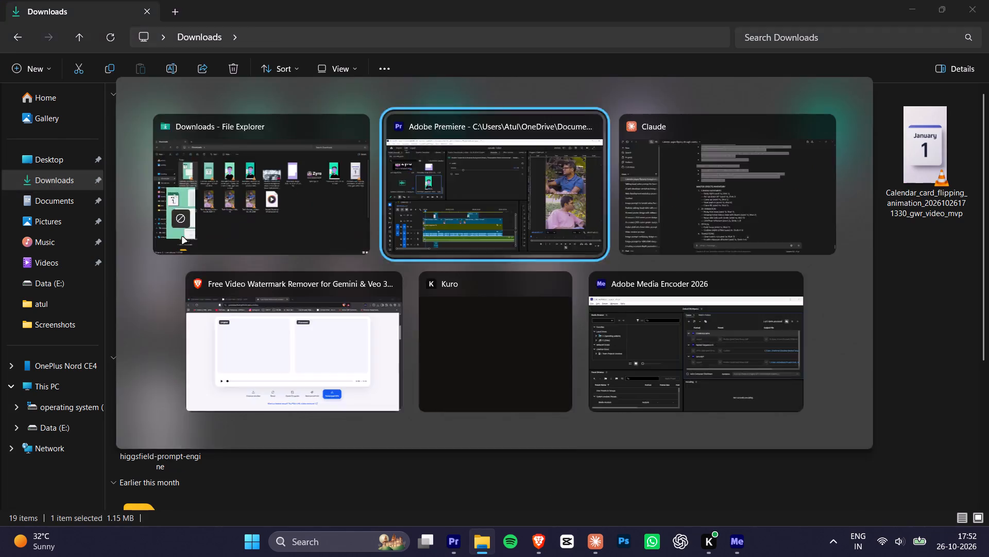
{"action": "left_click_drag", "start_coordinate": [182, 237], "coordinate": [238, 335]}
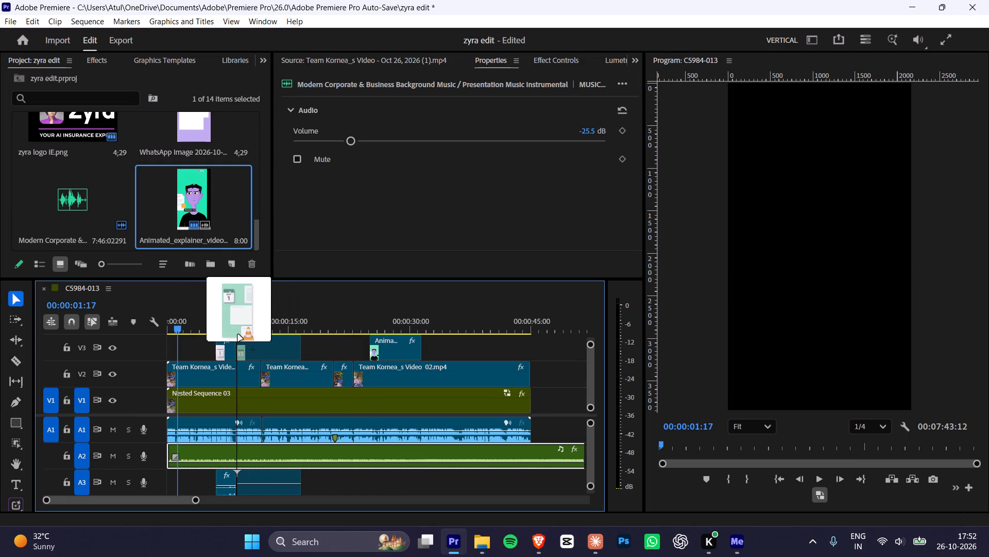
{"action": "left_click_drag", "start_coordinate": [238, 335], "coordinate": [239, 336]}
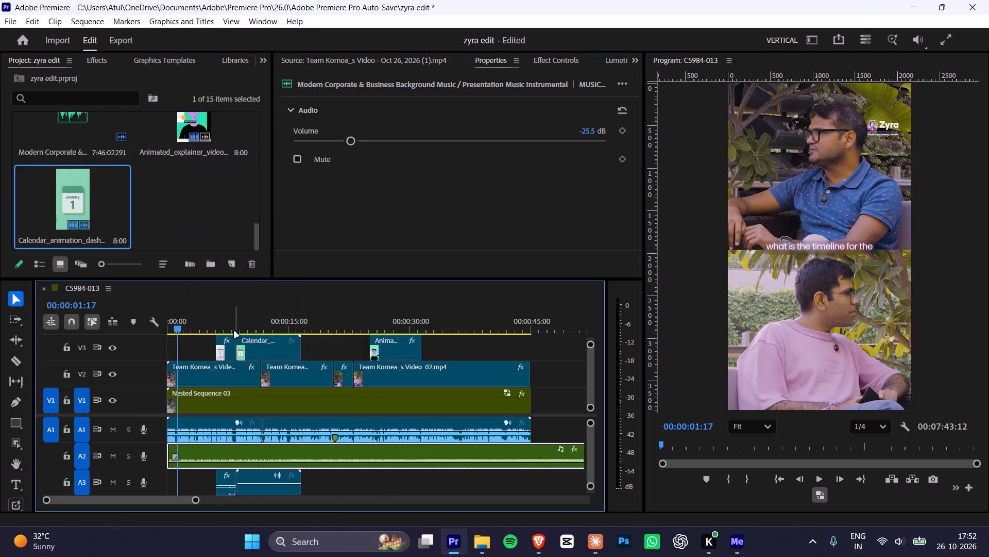
Replace the old calendar card clip on V3 with the calendar dashboard clip, starting at the same point, and play it back.
{"action": "left_click", "coordinate": [223, 345]}
{"action": "key", "text": "Delete"}
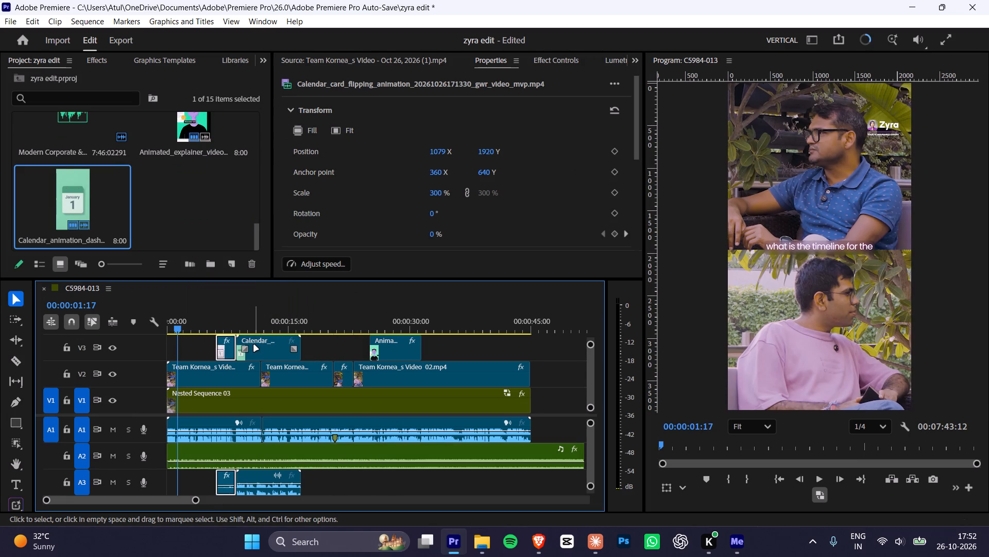
{"action": "left_click_drag", "start_coordinate": [259, 345], "coordinate": [238, 349]}
{"action": "left_click", "coordinate": [203, 326]}
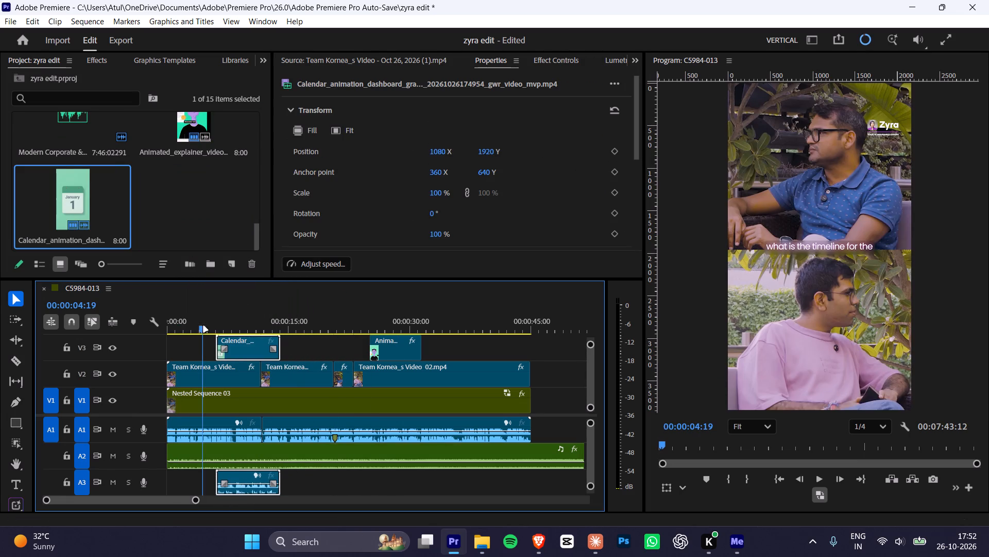
{"action": "key", "text": "space"}
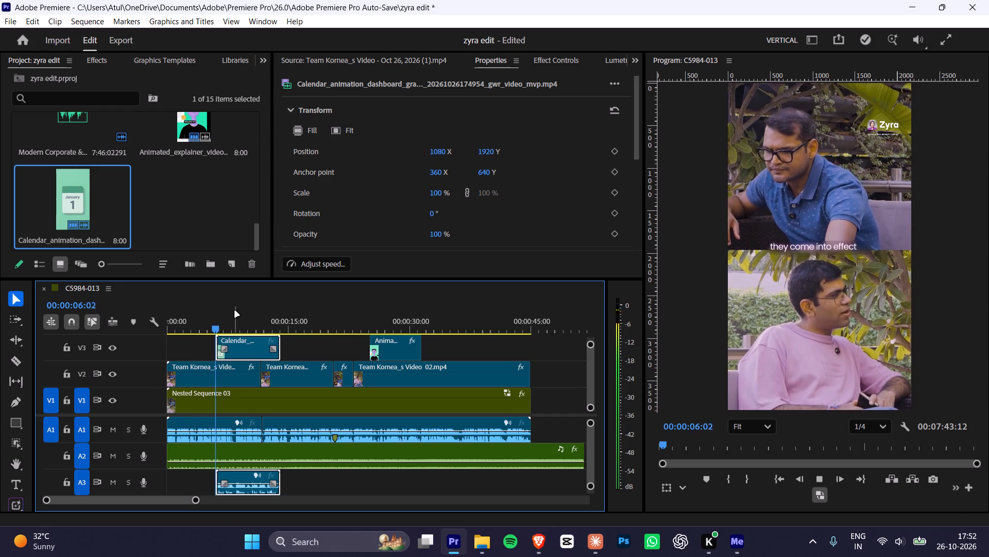
{"action": "key", "text": "space"}
{"action": "key", "text": "space"}
{"action": "key", "text": "space"}
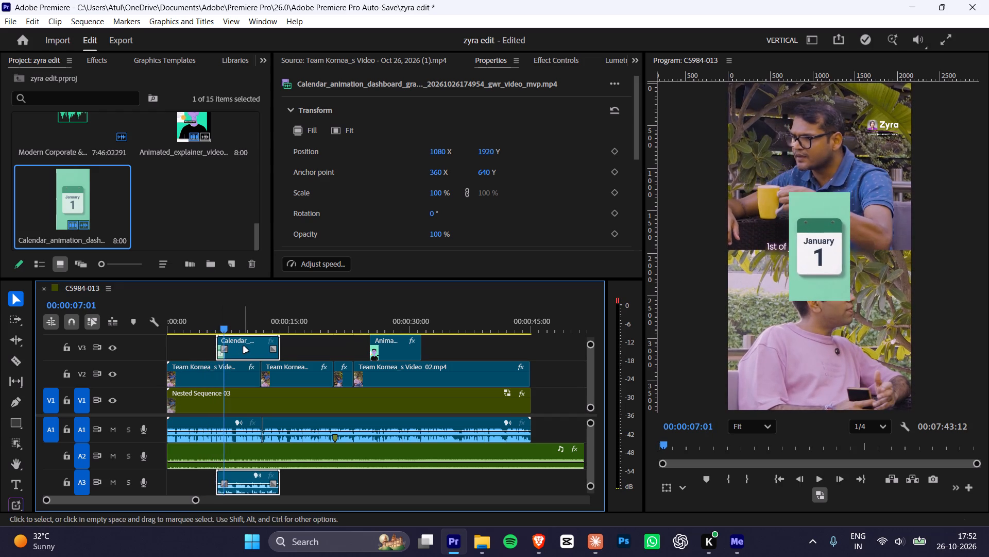
Unlink the calendar dashboard clip and delete its audio from A3.
{"action": "left_click", "coordinate": [244, 347]}
{"action": "right_click", "coordinate": [238, 352]}
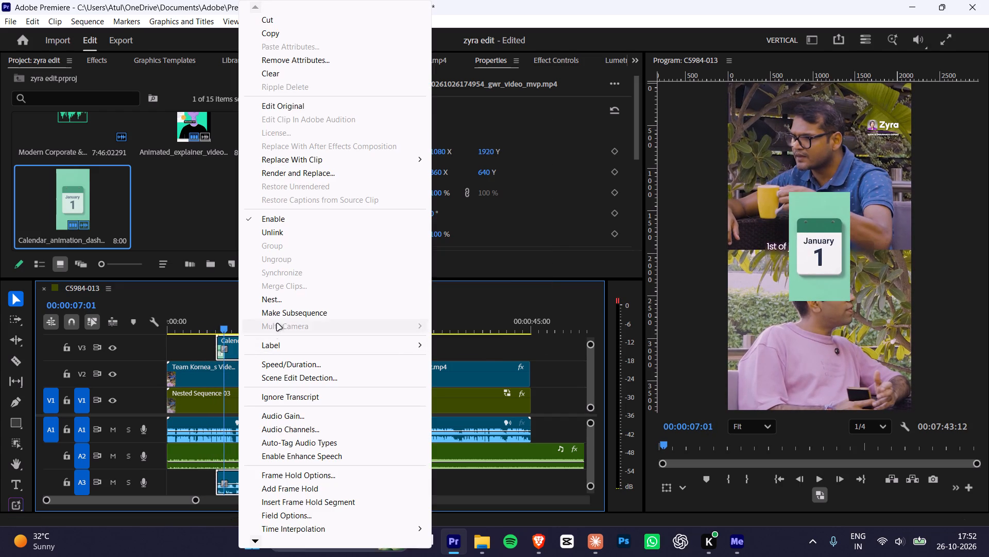
{"action": "double_click", "coordinate": [280, 239]}
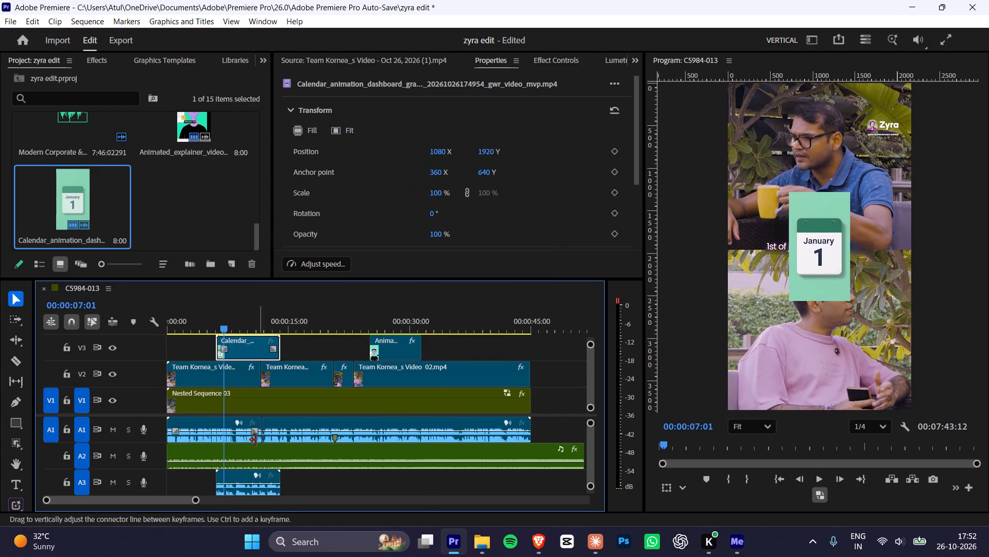
{"action": "left_click", "coordinate": [238, 481]}
{"action": "key", "text": "Delete"}
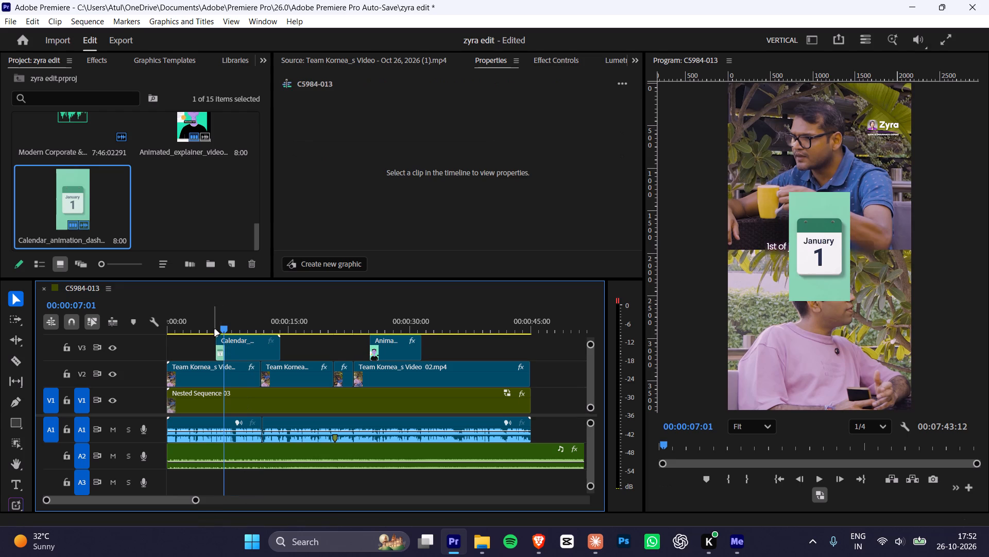
Scale the calendar dashboard clip with Fit so it matches the vertical frame.
{"action": "left_click", "coordinate": [213, 327]}
{"action": "key", "text": "space"}
{"action": "key", "text": "space"}
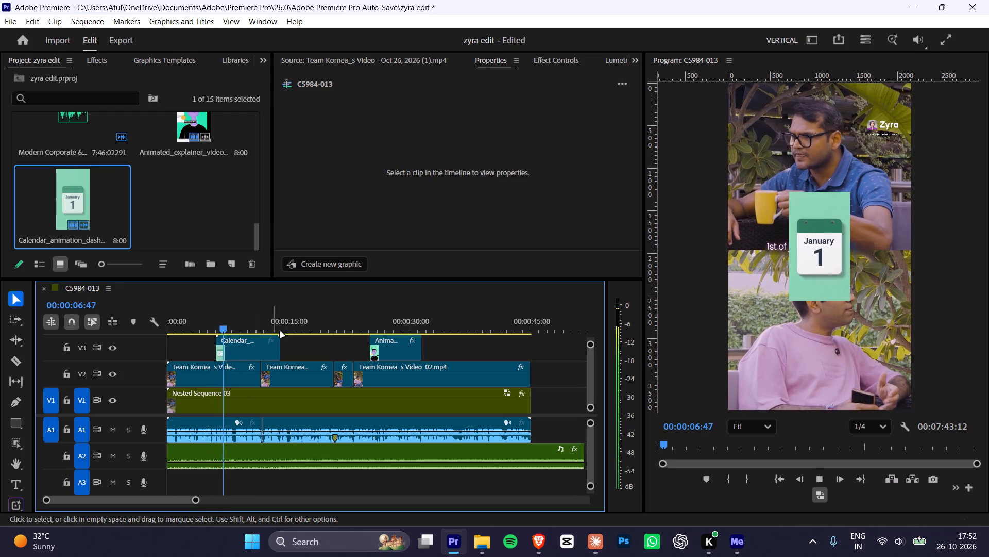
{"action": "left_click", "coordinate": [257, 344]}
{"action": "left_click", "coordinate": [331, 133]}
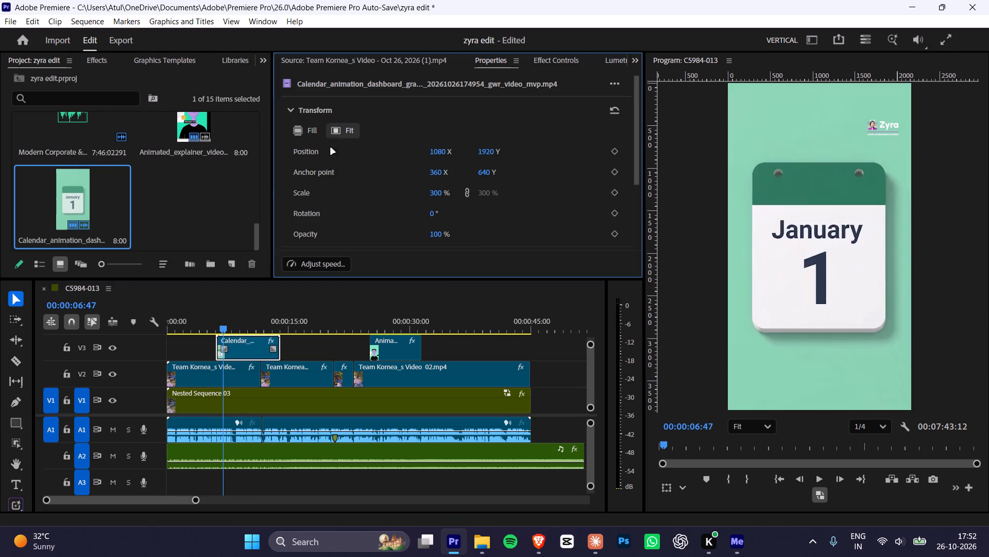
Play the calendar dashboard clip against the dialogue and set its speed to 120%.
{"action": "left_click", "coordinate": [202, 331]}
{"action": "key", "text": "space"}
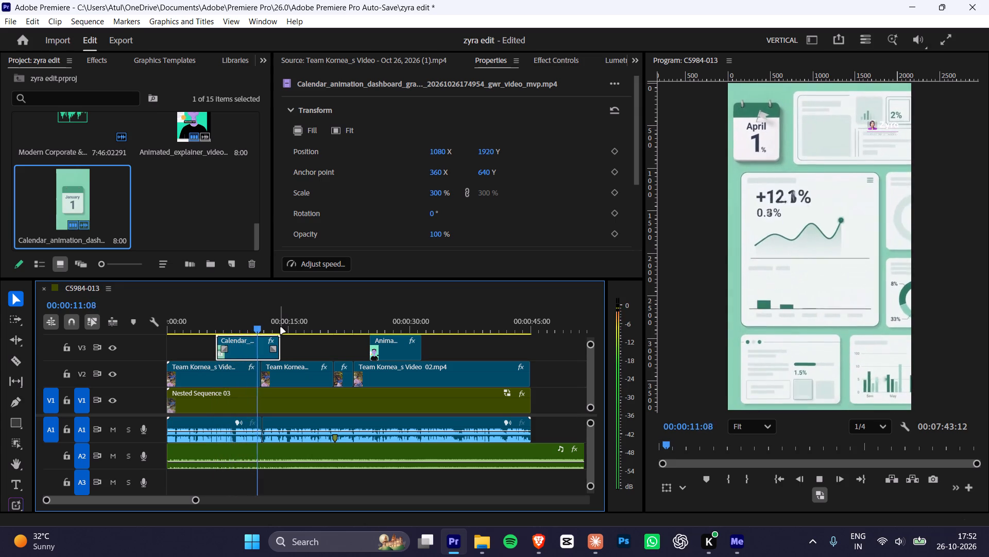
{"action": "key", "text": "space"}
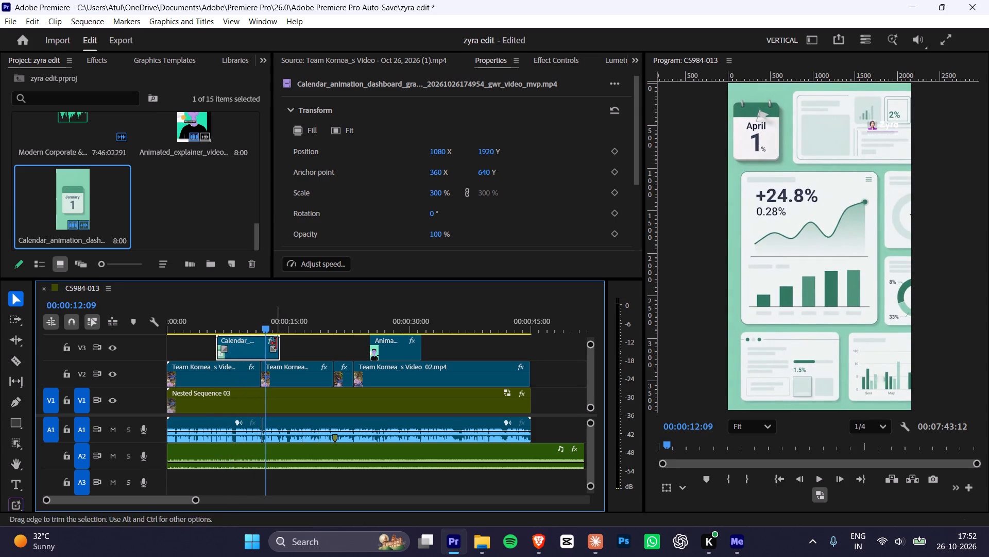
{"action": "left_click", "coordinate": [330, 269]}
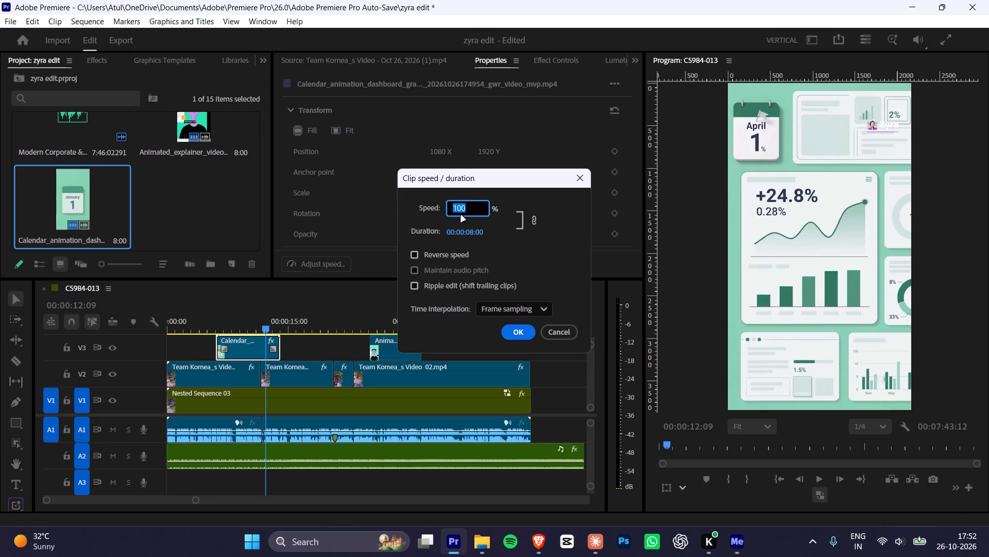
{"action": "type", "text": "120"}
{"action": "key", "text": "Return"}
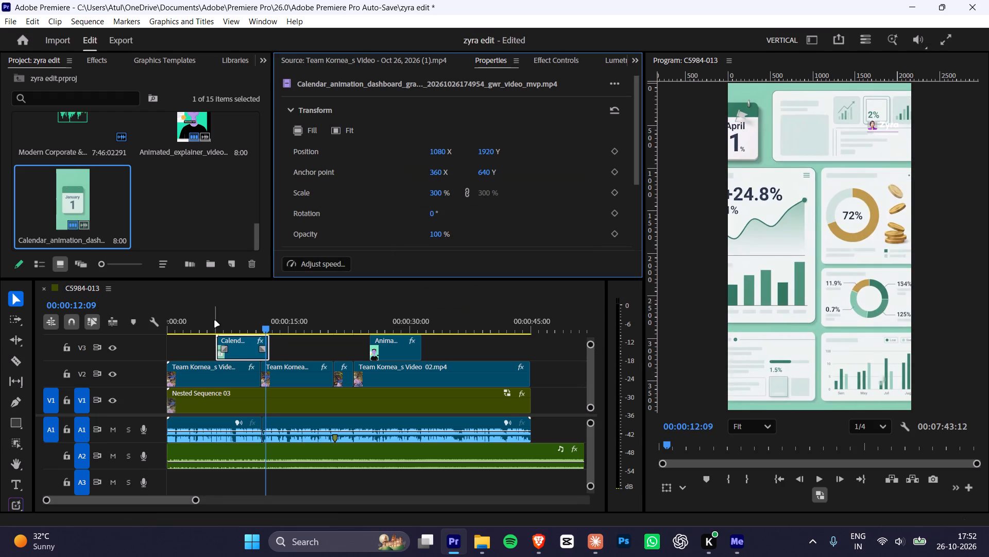
Recheck the calendar dashboard clip against the dialogue and set its speed to 150%.
{"action": "left_click", "coordinate": [215, 321]}
{"action": "key", "text": "space"}
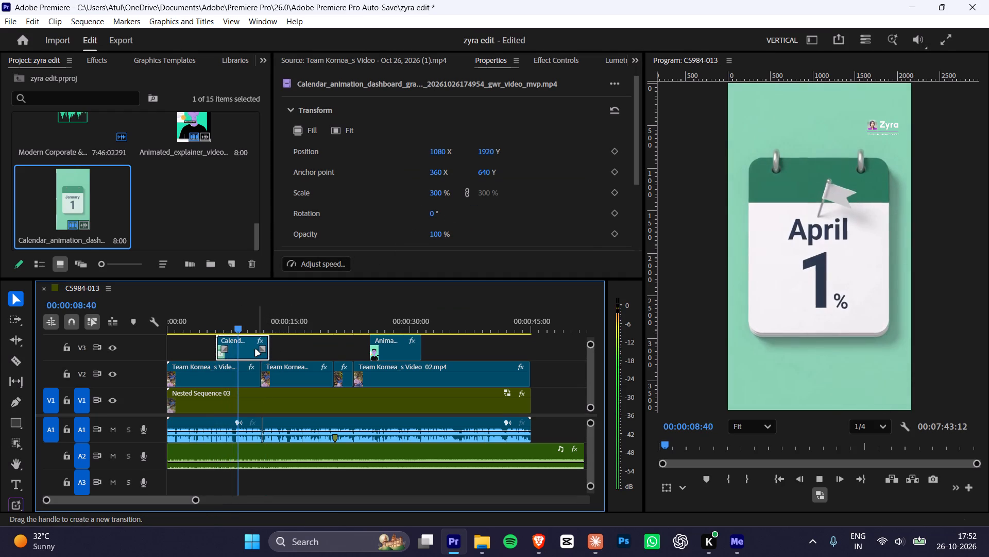
{"action": "key", "text": "space"}
{"action": "key", "text": "space"}
{"action": "key", "text": "space"}
{"action": "left_click", "coordinate": [338, 269]}
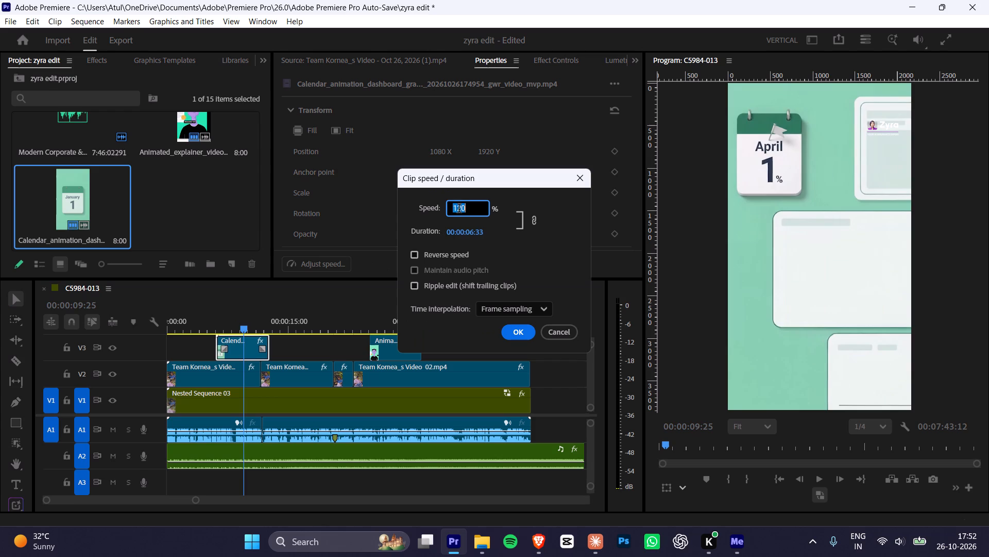
{"action": "type", "text": "150"}
{"action": "key", "text": "Return"}
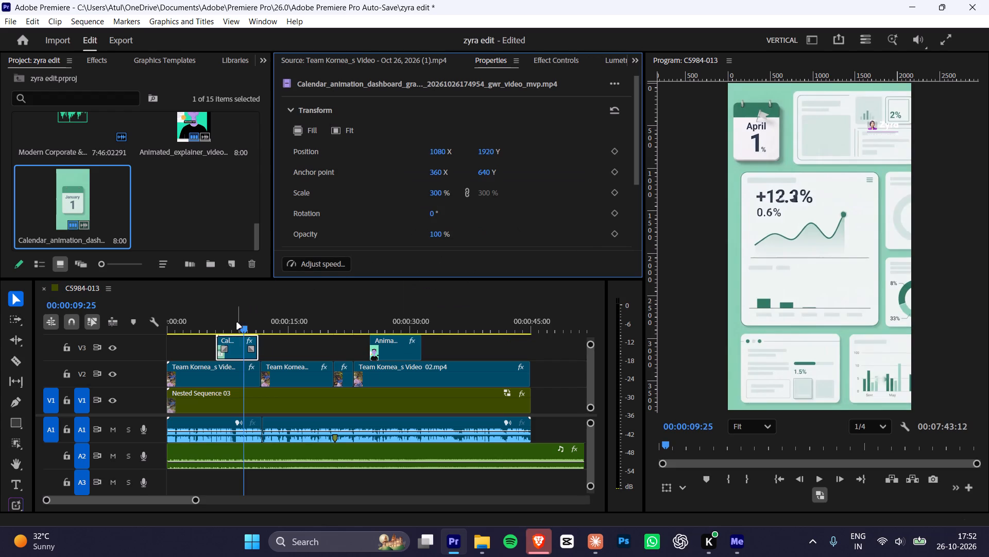
Play through the sped-up calendar dashboard clip and shift it slightly later on V3, ending just before the first V2 cut.
{"action": "left_click", "coordinate": [218, 321]}
{"action": "key", "text": "space"}
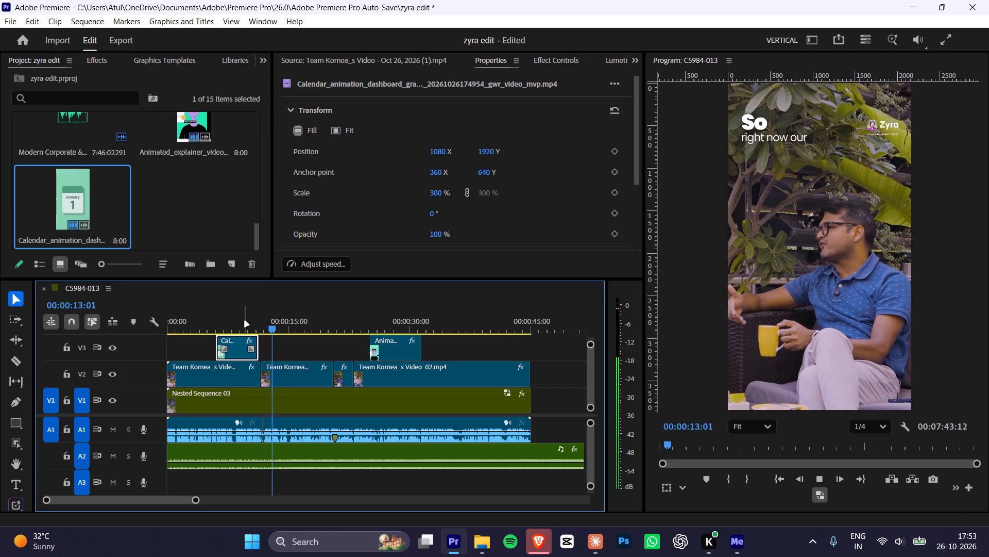
{"action": "key", "text": "space"}
{"action": "left_click_drag", "start_coordinate": [241, 346], "coordinate": [247, 349]}
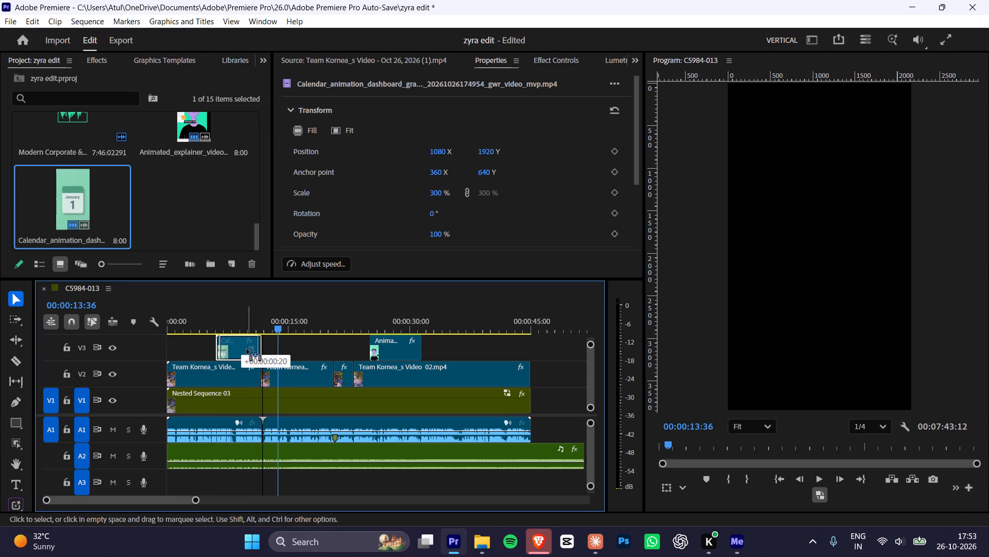
{"action": "left_click_drag", "start_coordinate": [247, 349], "coordinate": [243, 351]}
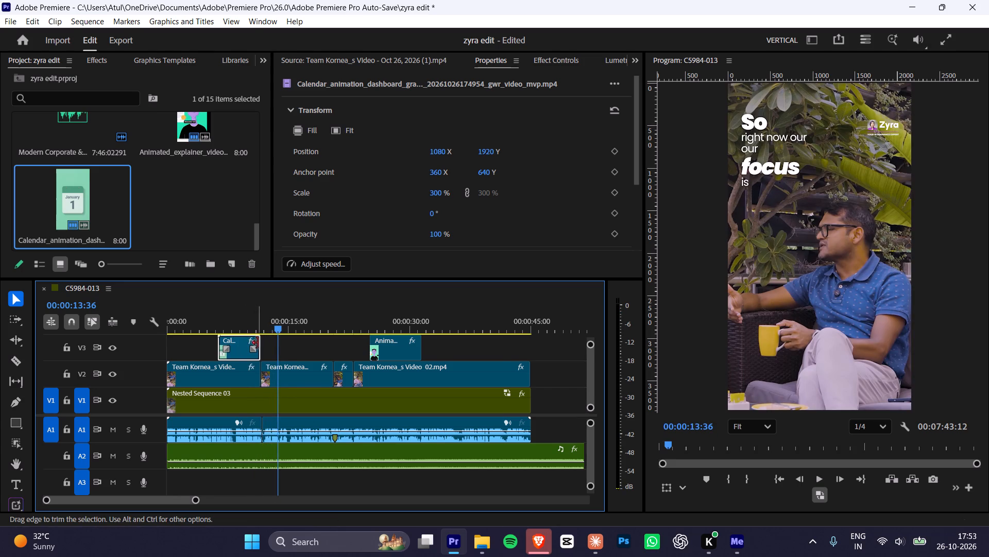
Play the edit from the opening through the calendar dashboard and animated explainer clips, checking their timing against the dialogue.
{"action": "scroll", "coordinate": [260, 352], "scroll_direction": "up", "scroll_amount": 18, "text": "alt"}
{"action": "left_click_drag", "start_coordinate": [214, 324], "coordinate": [174, 326]}
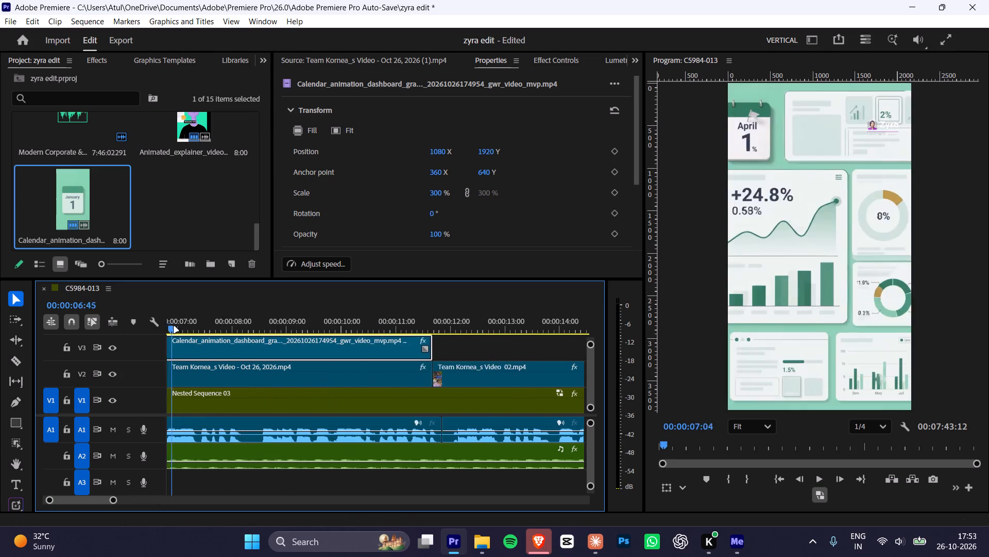
{"action": "left_click_drag", "start_coordinate": [174, 326], "coordinate": [218, 335]}
{"action": "key", "text": "space"}
{"action": "scroll", "coordinate": [328, 355], "scroll_direction": "down", "scroll_amount": 8, "text": "alt"}
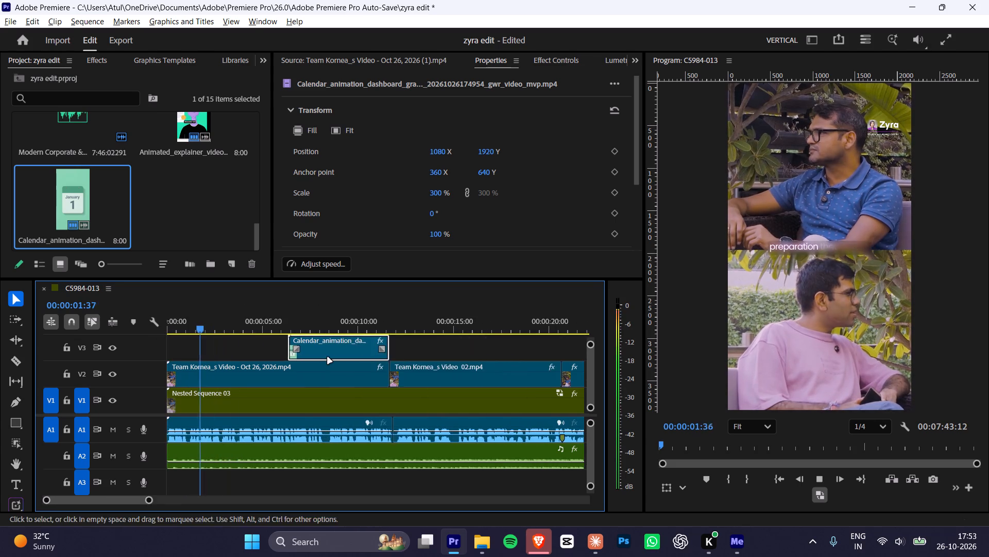
{"action": "scroll", "coordinate": [328, 357], "scroll_direction": "down", "scroll_amount": 4, "text": "alt"}
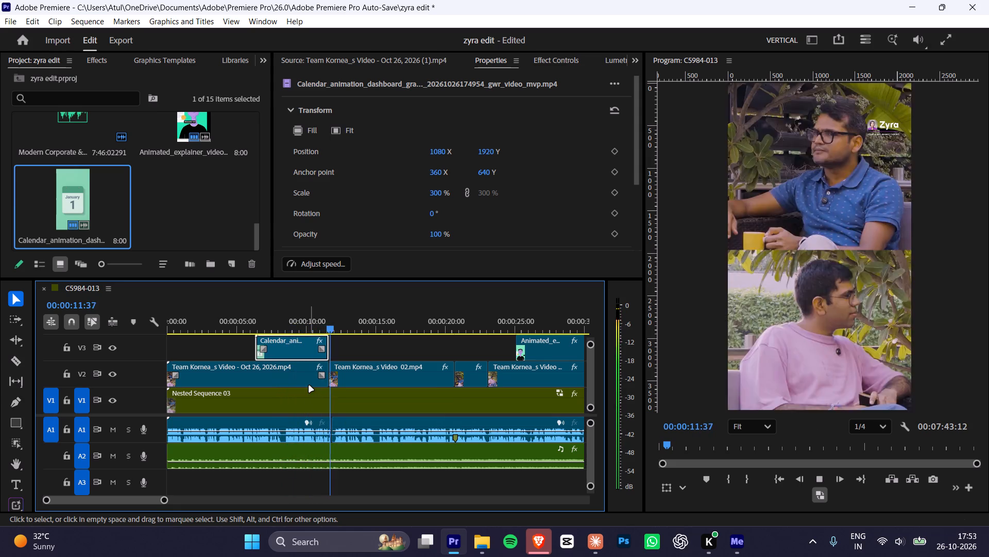
{"action": "key", "text": "space"}
{"action": "key", "text": "space"}
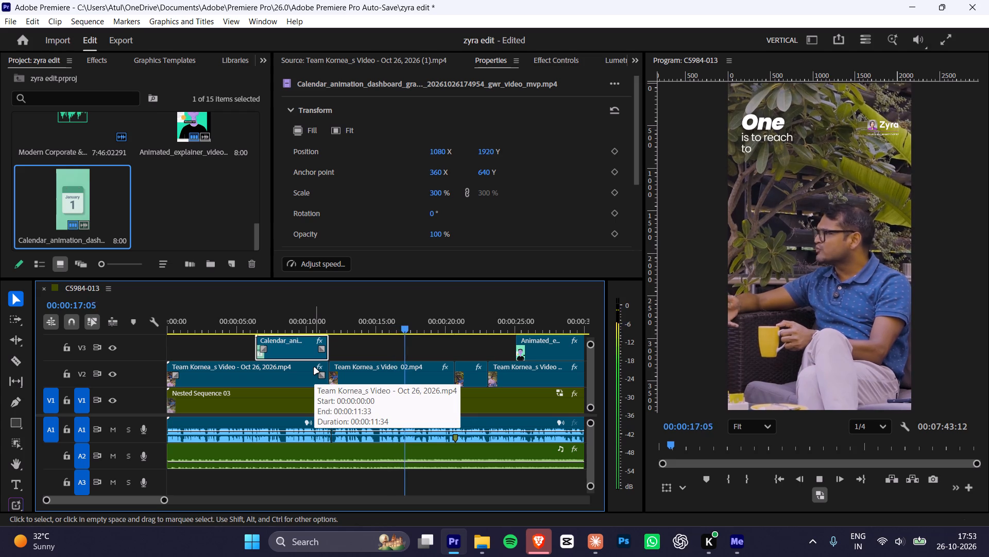
{"action": "key", "text": "space"}
{"action": "key", "text": "space"}
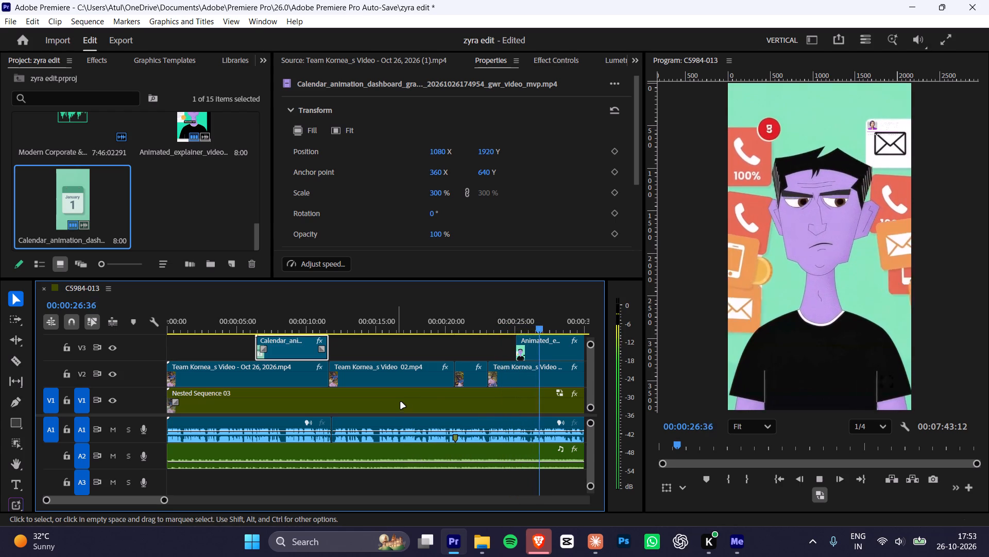
{"action": "scroll", "coordinate": [438, 384], "scroll_direction": "down", "scroll_amount": 5, "text": "alt"}
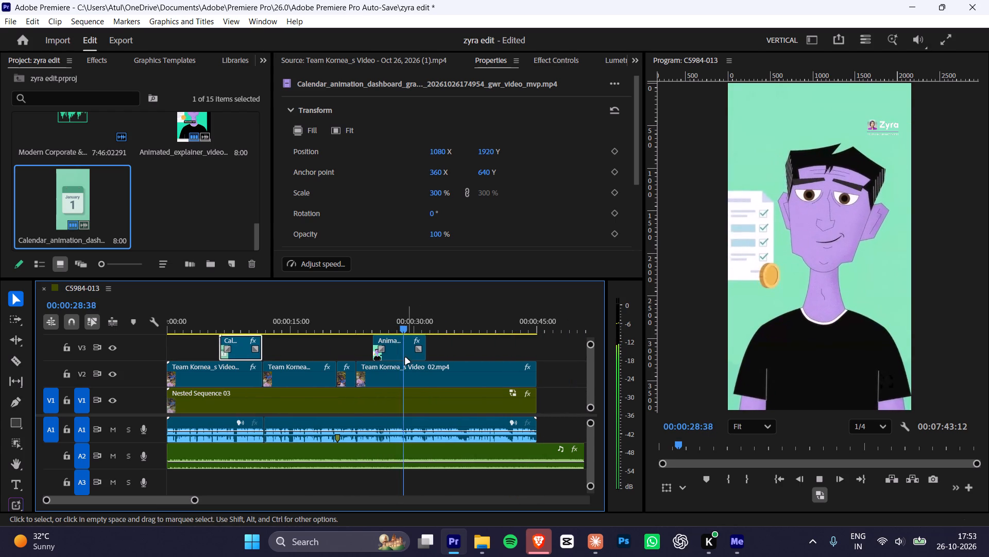
{"action": "key", "text": "space"}
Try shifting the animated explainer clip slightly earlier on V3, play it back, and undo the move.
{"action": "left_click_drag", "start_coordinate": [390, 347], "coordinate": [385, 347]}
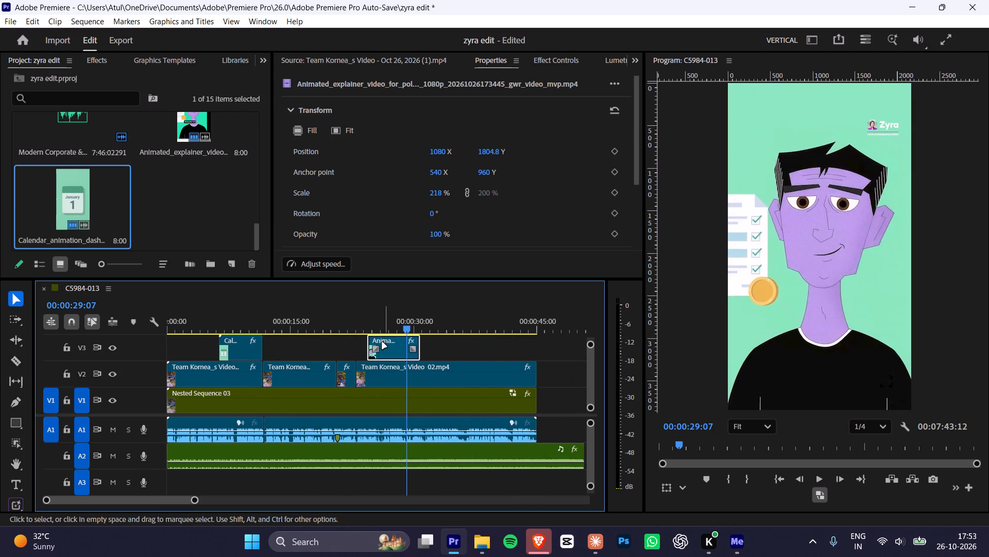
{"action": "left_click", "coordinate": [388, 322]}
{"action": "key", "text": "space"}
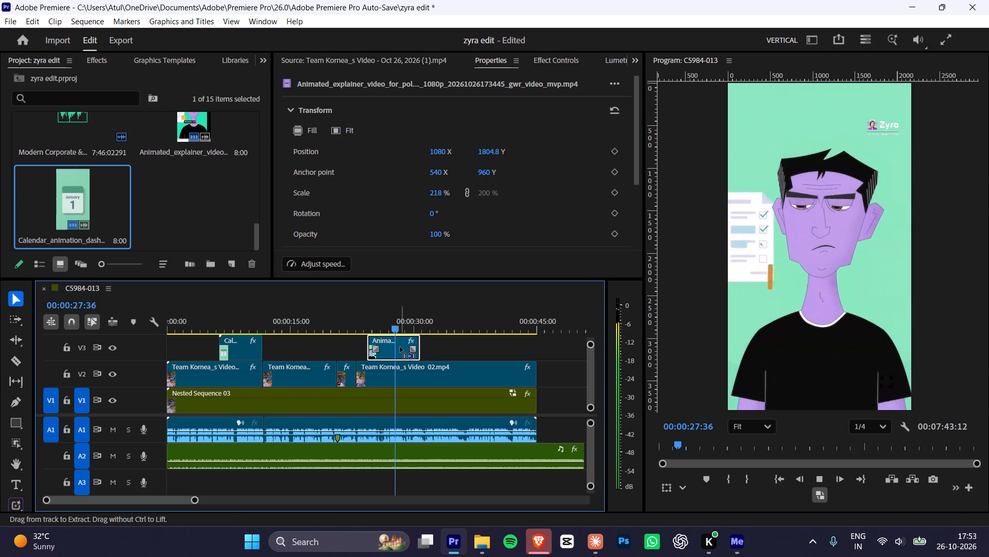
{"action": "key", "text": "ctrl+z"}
Play the animated explainer clip and the remaining footage to the end of the dialogue, checking where B-roll is needed.
{"action": "key", "text": "space"}
{"action": "key", "text": "space"}
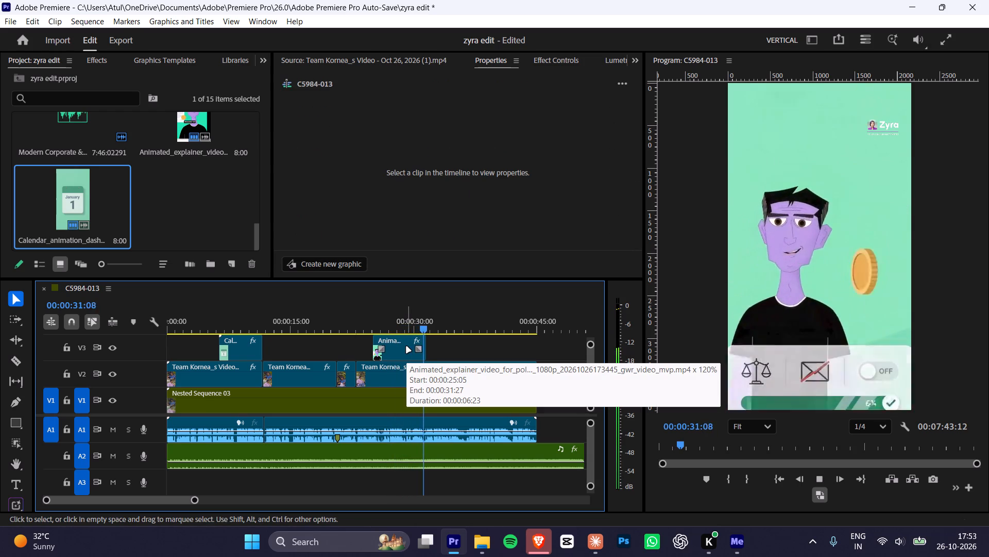
{"action": "key", "text": "space"}
{"action": "key", "text": "space"}
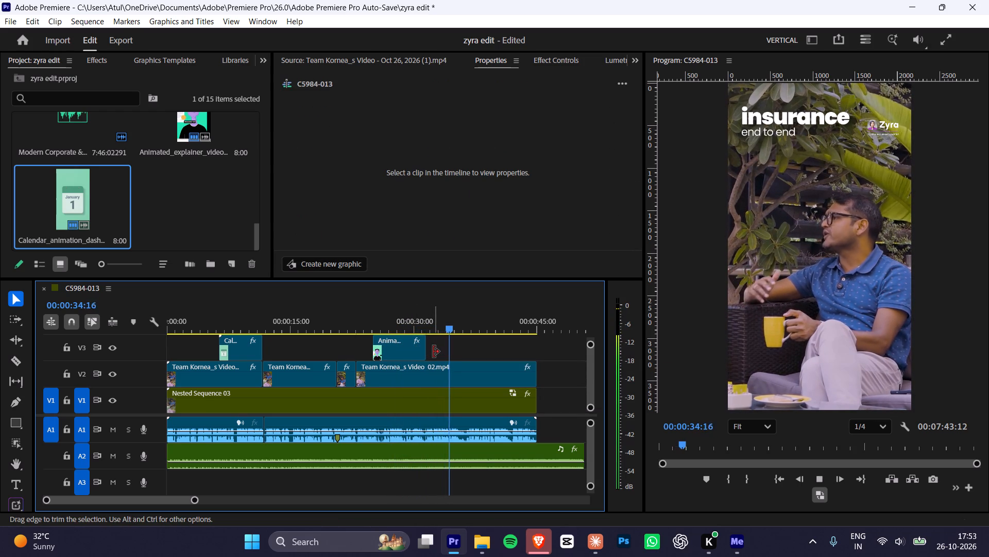
{"action": "key", "text": "space"}
{"action": "key", "text": "space"}
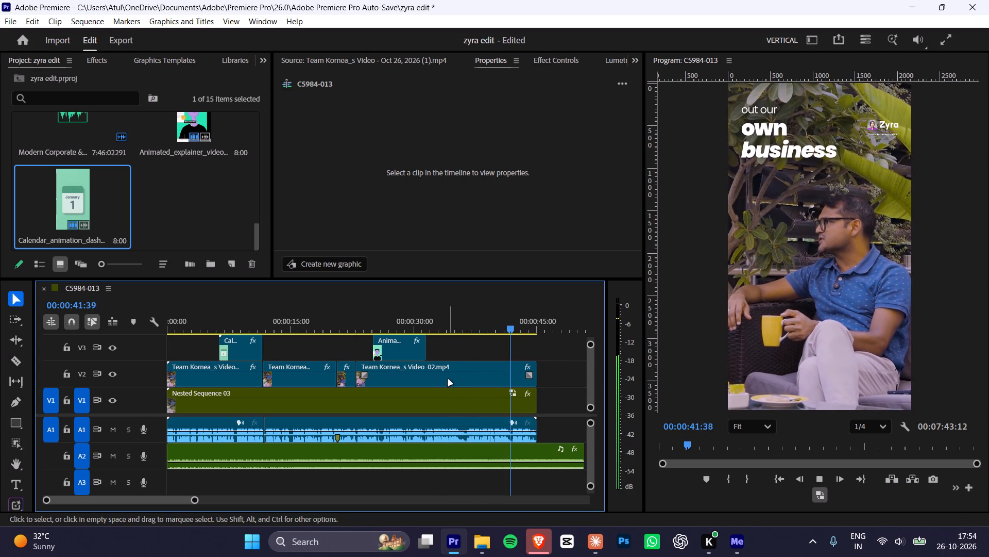
{"action": "key", "text": "space"}
{"action": "key", "text": "alt+Tab"}
{"action": "key", "text": "alt+Tab"}
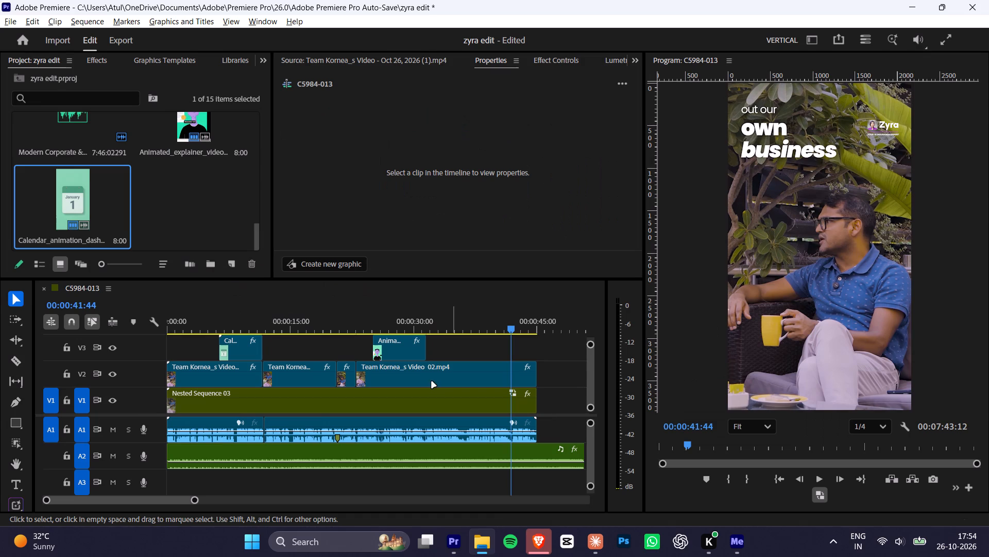
{"action": "key", "text": "space"}
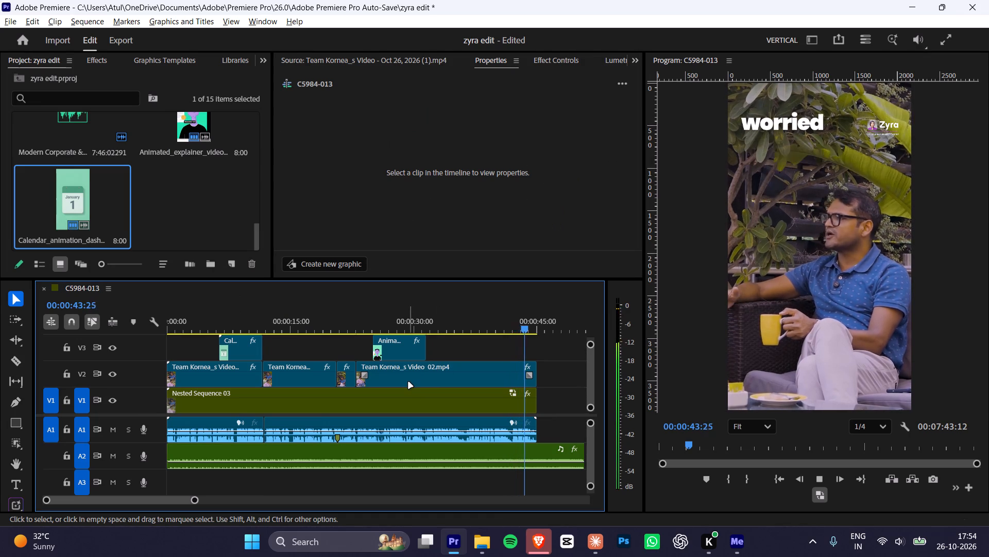
{"action": "key", "text": "space"}
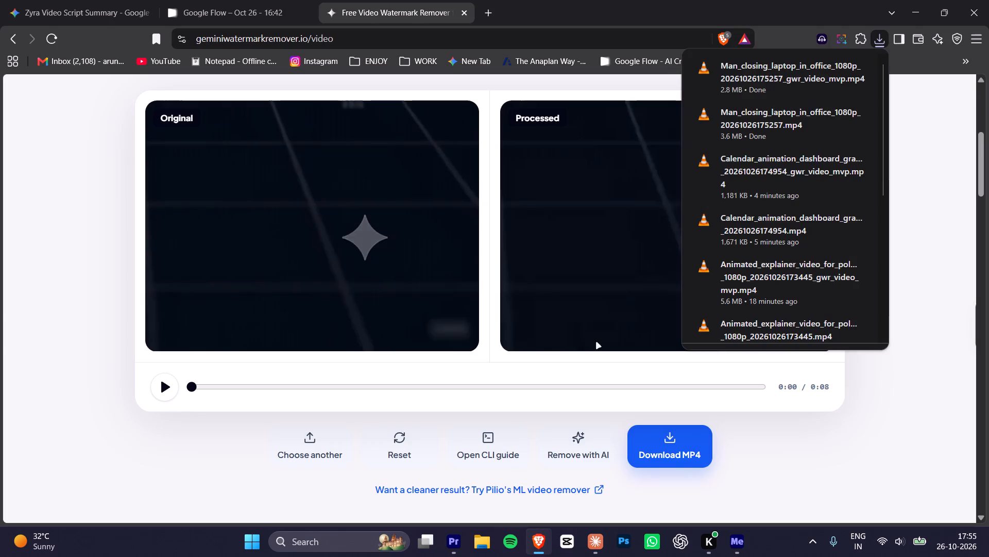
{"action": "left_click_drag", "start_coordinate": [763, 71], "coordinate": [523, 357]}
{"action": "key", "text": "alt+Tab"}
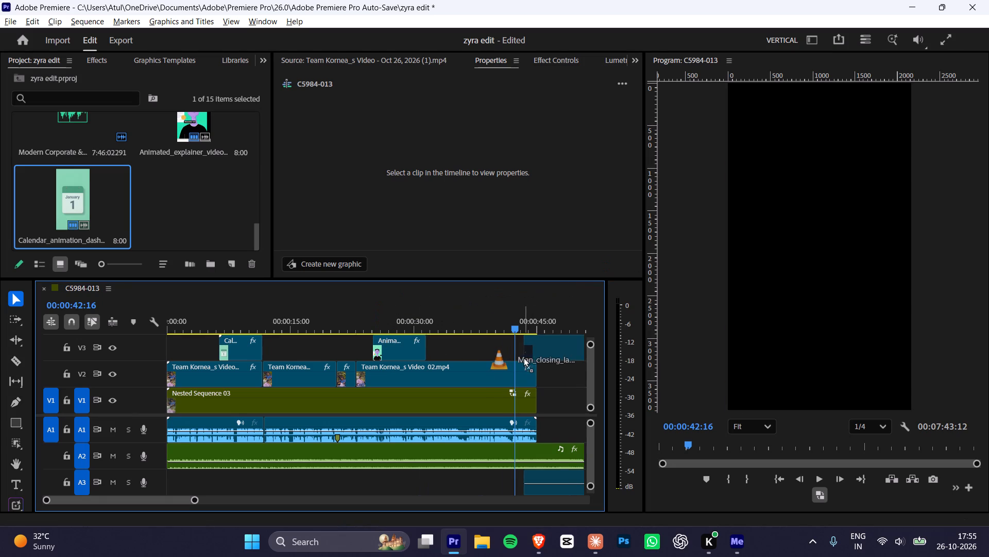
{"action": "left_click_drag", "start_coordinate": [523, 357], "coordinate": [472, 359]}
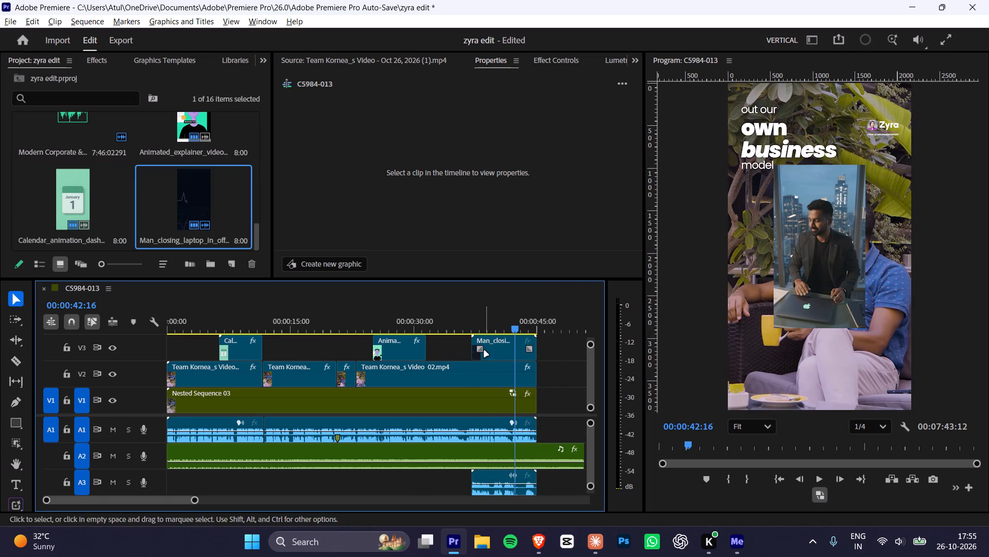
Scrub through the man-closing-laptop clip and scale it with Fit so it matches the vertical frame.
{"action": "left_click", "coordinate": [457, 331]}
{"action": "left_click_drag", "start_coordinate": [449, 327], "coordinate": [471, 332]}
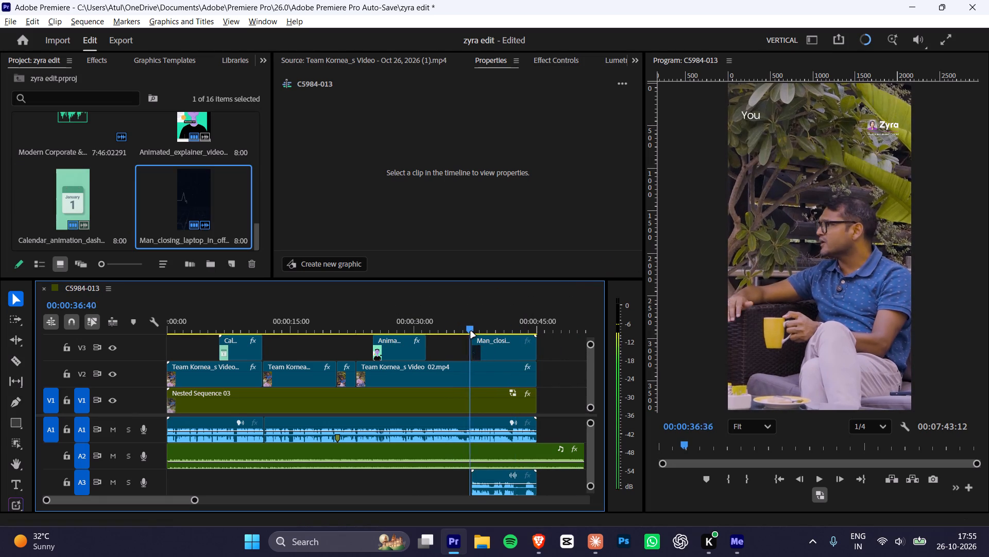
{"action": "left_click_drag", "start_coordinate": [471, 332], "coordinate": [509, 346]}
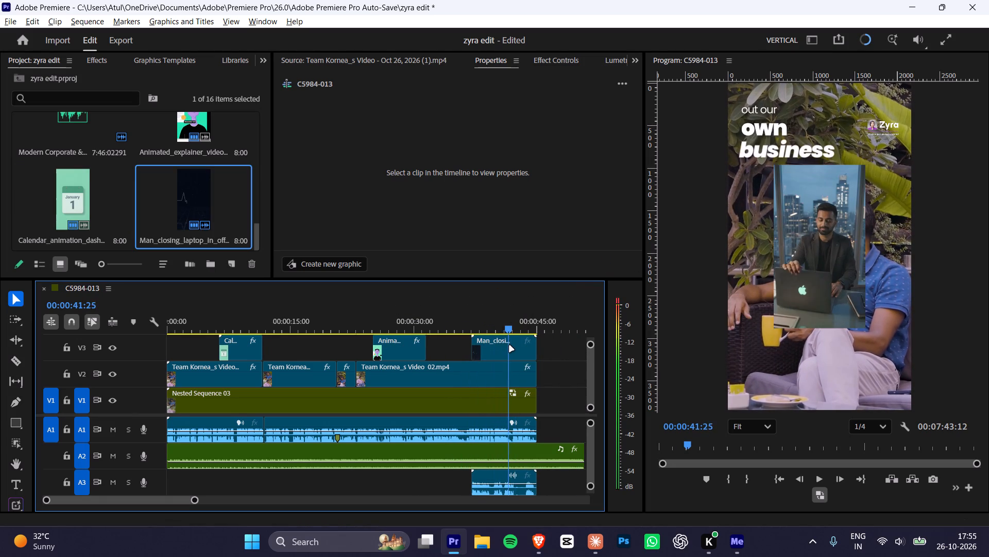
{"action": "left_click_drag", "start_coordinate": [509, 346], "coordinate": [510, 347]}
{"action": "left_click", "coordinate": [493, 341]}
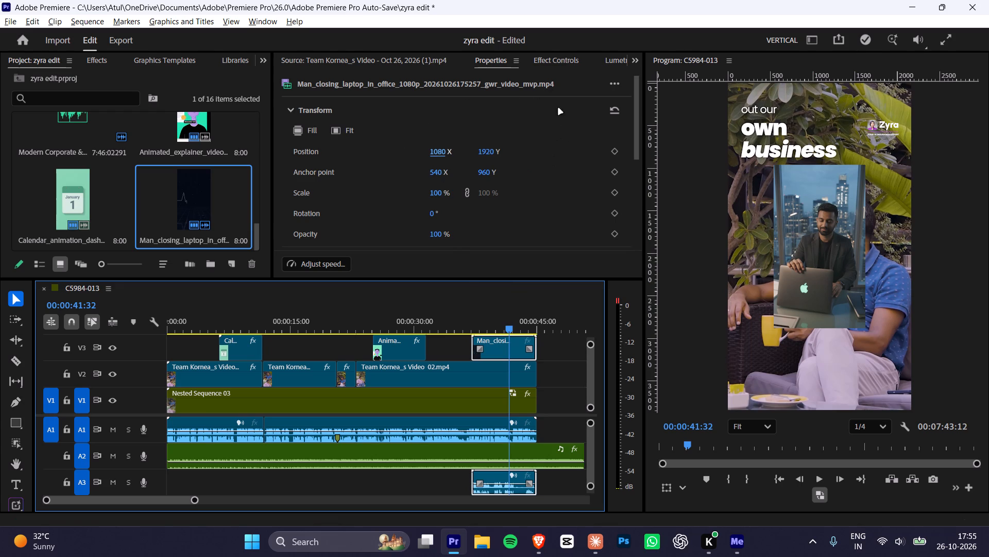
{"action": "left_click", "coordinate": [337, 128]}
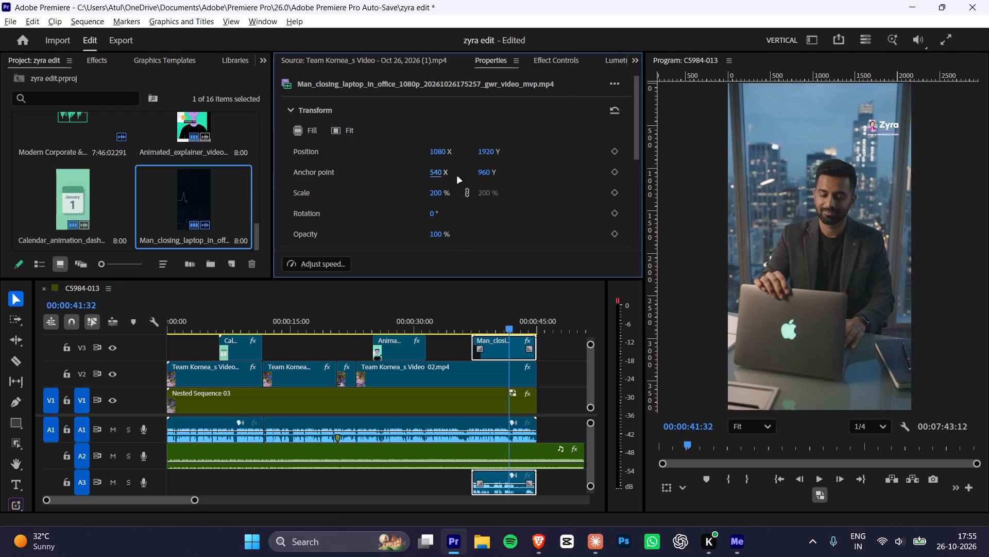
Play the man-closing-laptop clip from just before its start to check it against the dialogue.
{"action": "left_click_drag", "start_coordinate": [497, 342], "coordinate": [500, 345]}
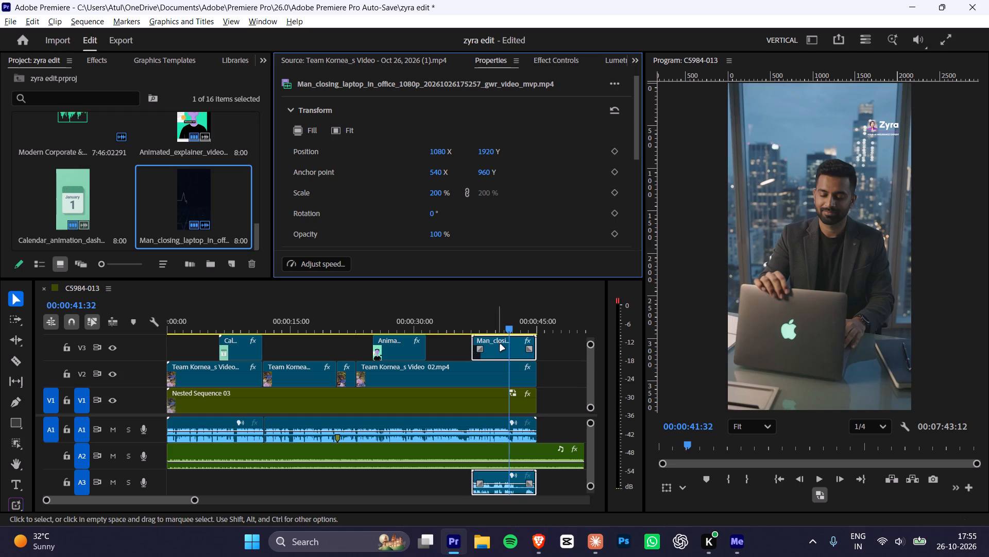
{"action": "left_click_drag", "start_coordinate": [500, 345], "coordinate": [502, 345]}
{"action": "left_click", "coordinate": [468, 321]}
{"action": "key", "text": "space"}
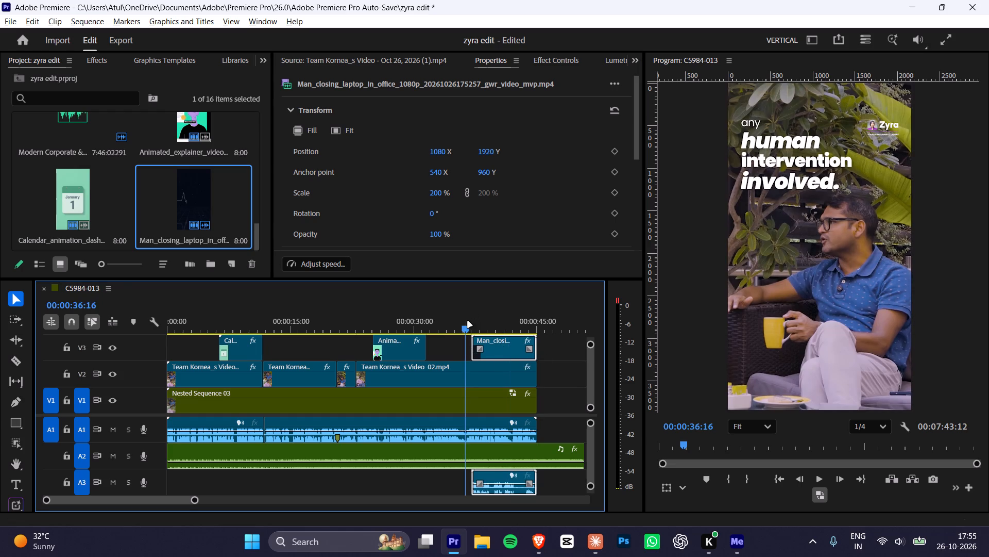
Unlink the man-closing-laptop clip's audio from its video and delete the audio part from A3.
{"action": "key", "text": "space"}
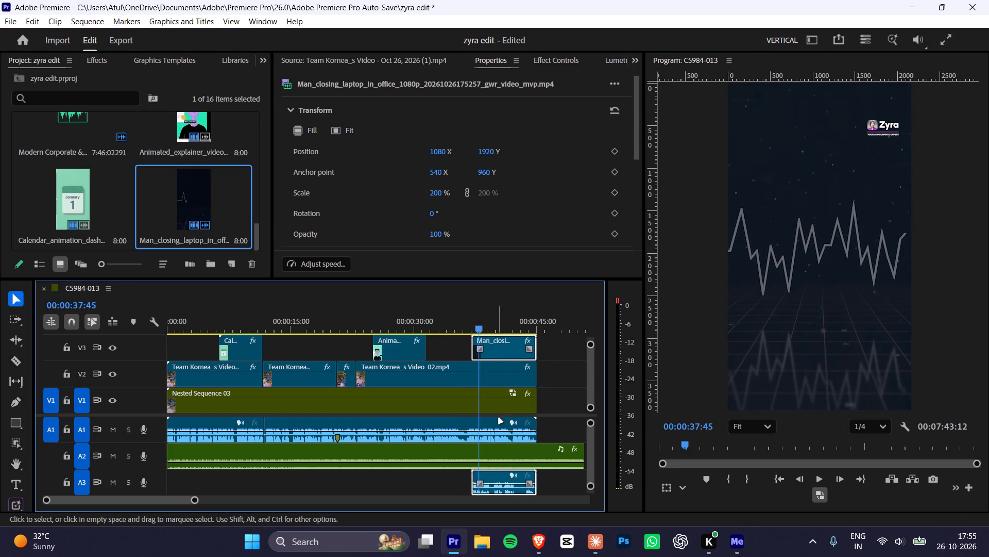
{"action": "right_click", "coordinate": [505, 348]}
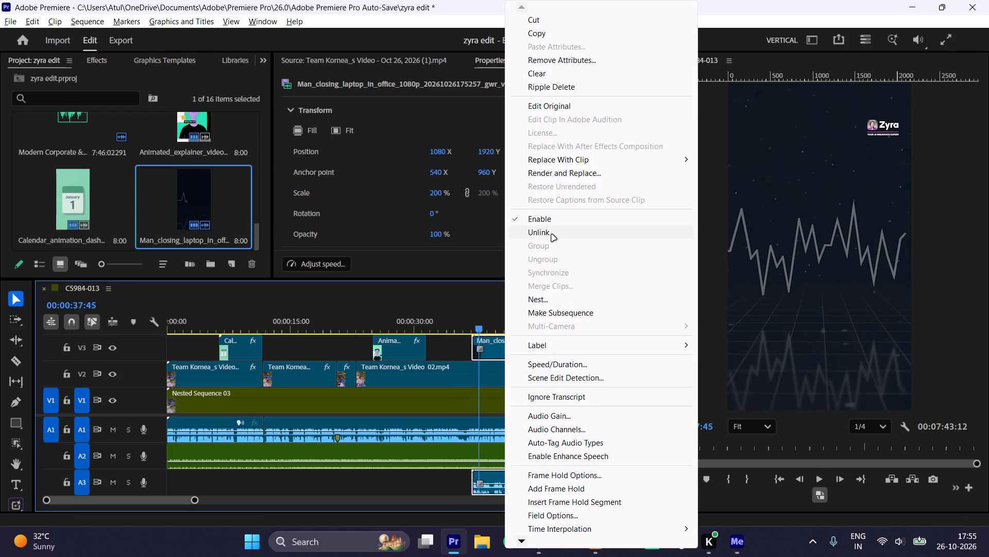
{"action": "left_click", "coordinate": [552, 235]}
{"action": "left_click", "coordinate": [493, 475]}
{"action": "key", "text": "Delete"}
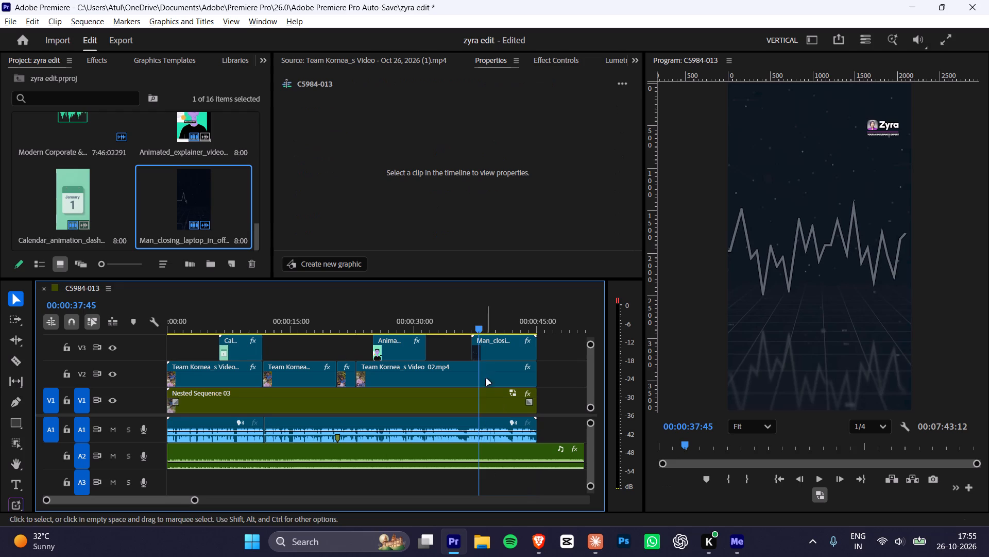
Play through the man-closing-laptop clip on V3 and set its speed to 130%.
{"action": "left_click", "coordinate": [463, 325]}
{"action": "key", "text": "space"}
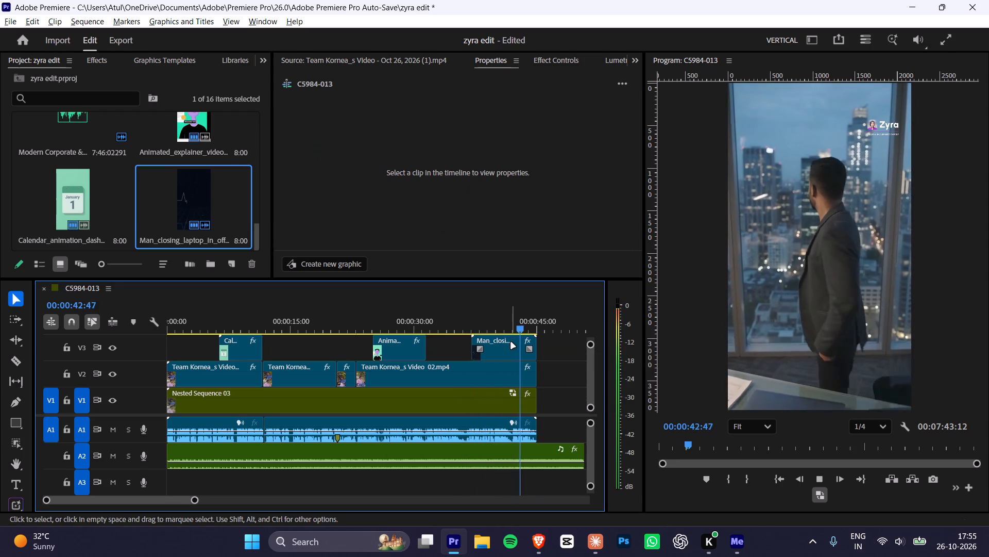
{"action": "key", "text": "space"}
{"action": "left_click", "coordinate": [511, 345]}
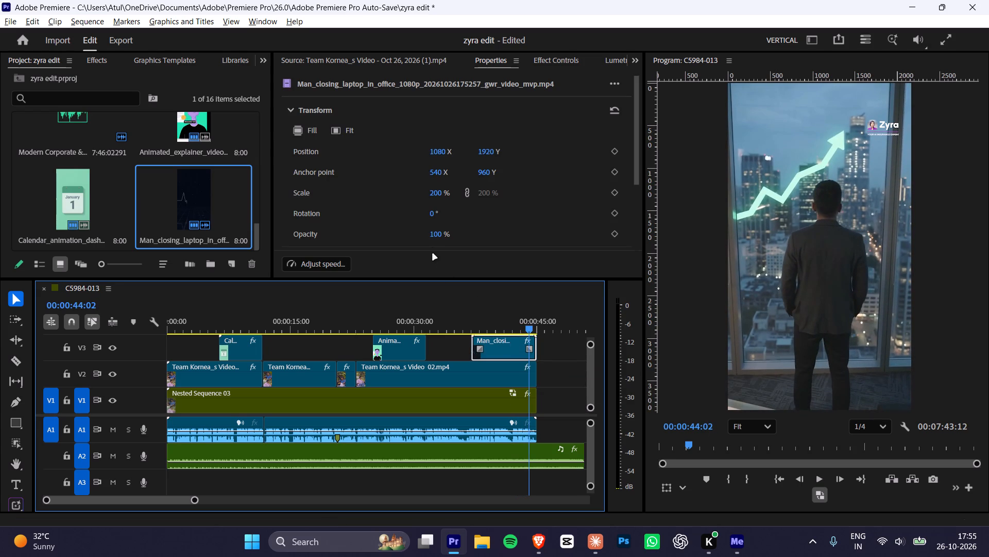
{"action": "left_click", "coordinate": [336, 260]}
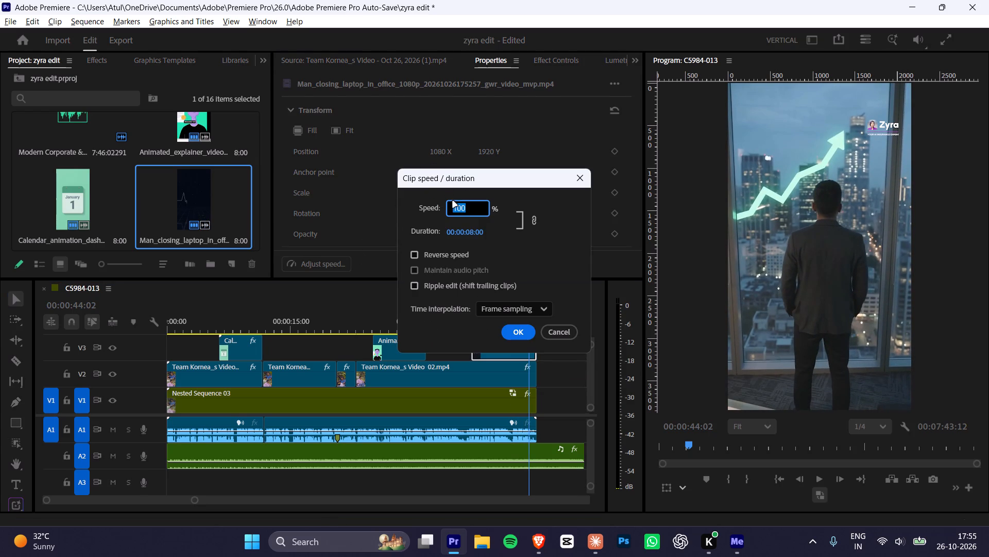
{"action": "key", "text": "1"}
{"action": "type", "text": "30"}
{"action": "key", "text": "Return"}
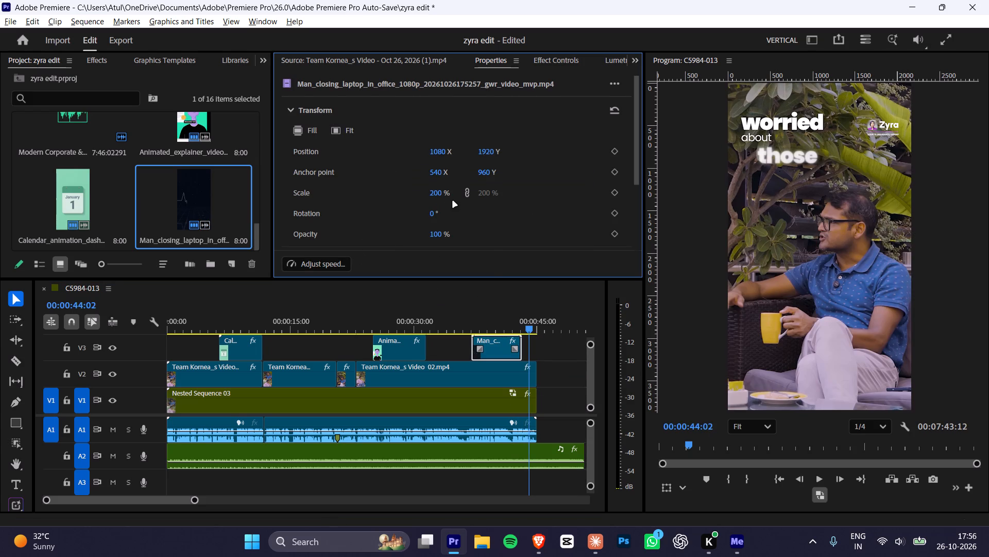
{"action": "left_click", "coordinate": [491, 345]}
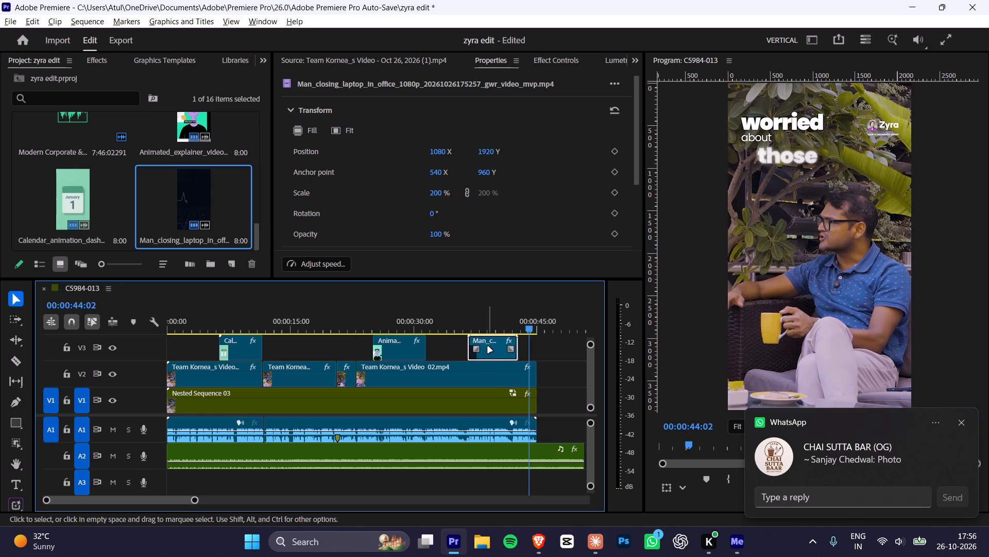
{"action": "key", "text": "ctrl+z"}
Play the sequence from before the sped-up man-closing-laptop clip until past its end to check its timing against the dialogue.
{"action": "scroll", "coordinate": [488, 347], "scroll_direction": "up", "scroll_amount": 9, "text": "alt"}
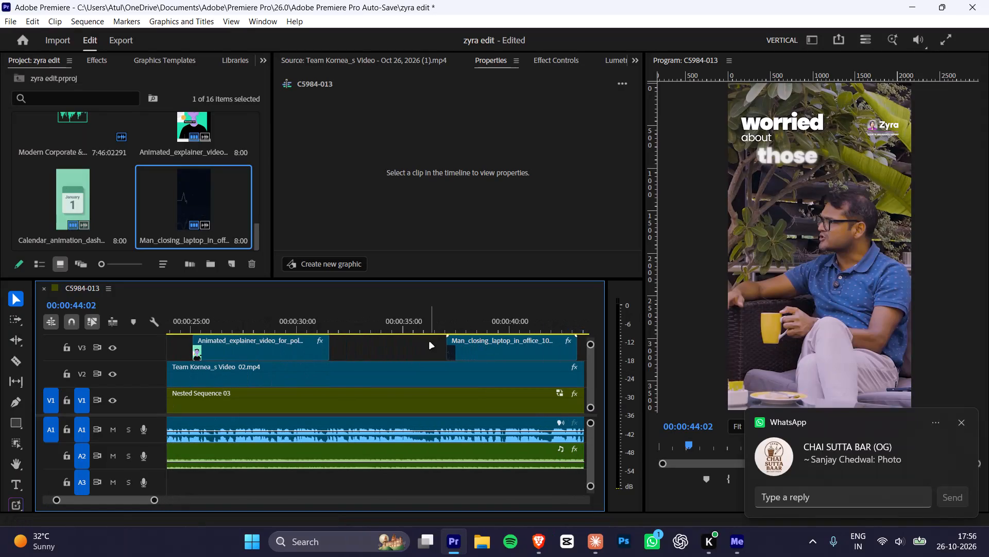
{"action": "scroll", "coordinate": [430, 342], "scroll_direction": "down", "scroll_amount": 4, "text": "shift"}
{"action": "left_click", "coordinate": [372, 313]}
{"action": "left_click", "coordinate": [339, 320]}
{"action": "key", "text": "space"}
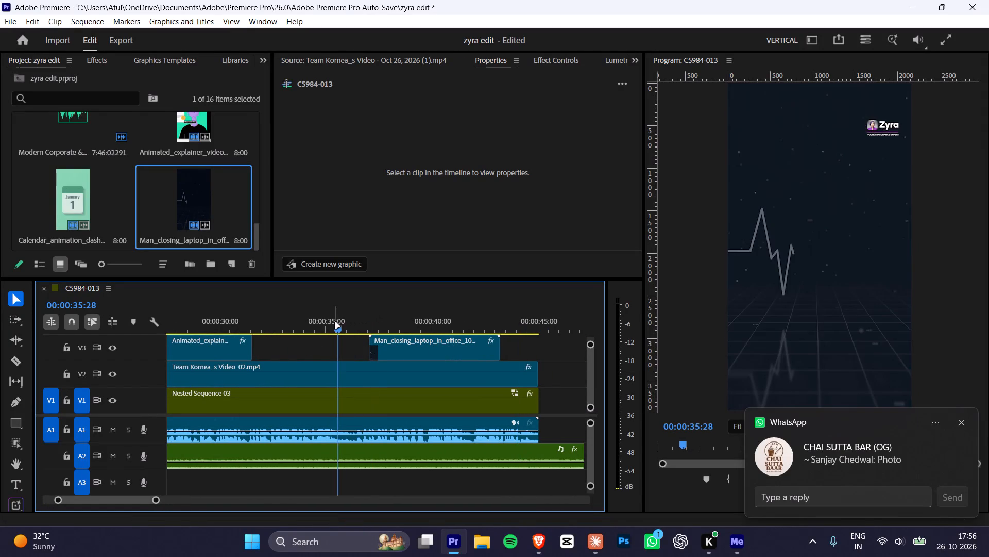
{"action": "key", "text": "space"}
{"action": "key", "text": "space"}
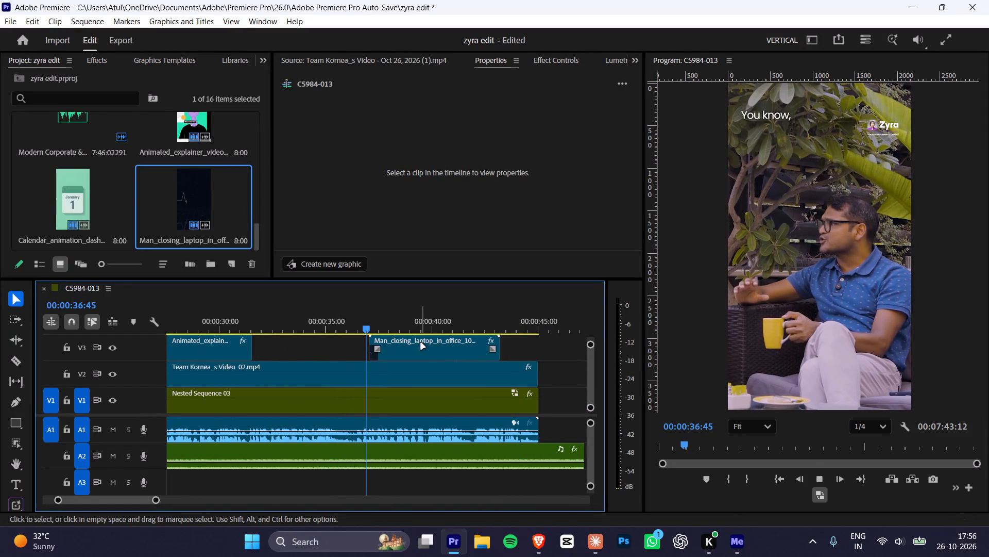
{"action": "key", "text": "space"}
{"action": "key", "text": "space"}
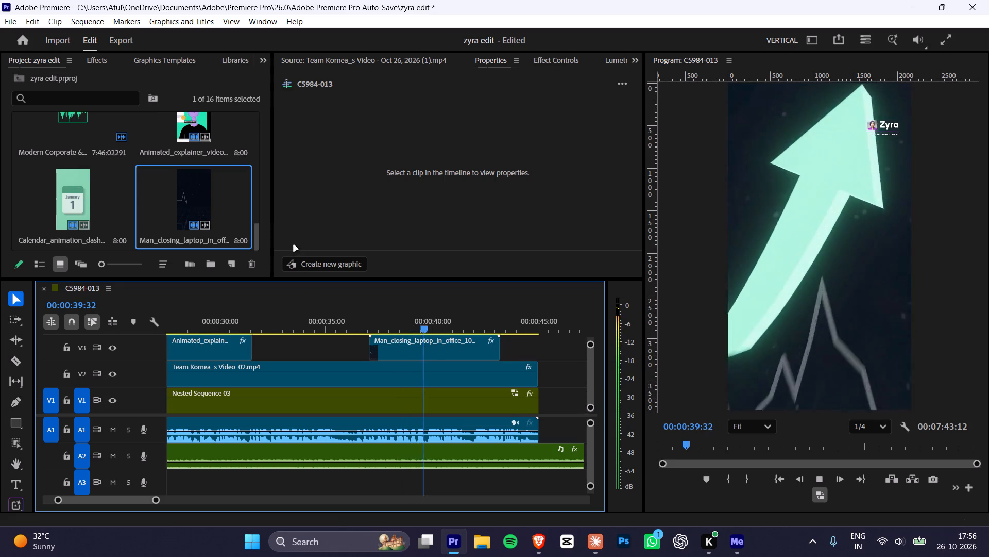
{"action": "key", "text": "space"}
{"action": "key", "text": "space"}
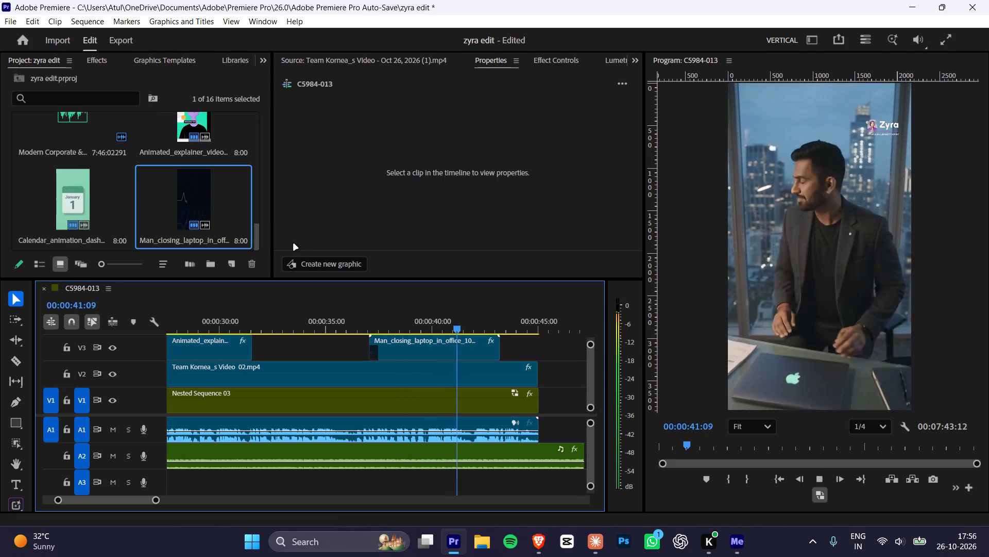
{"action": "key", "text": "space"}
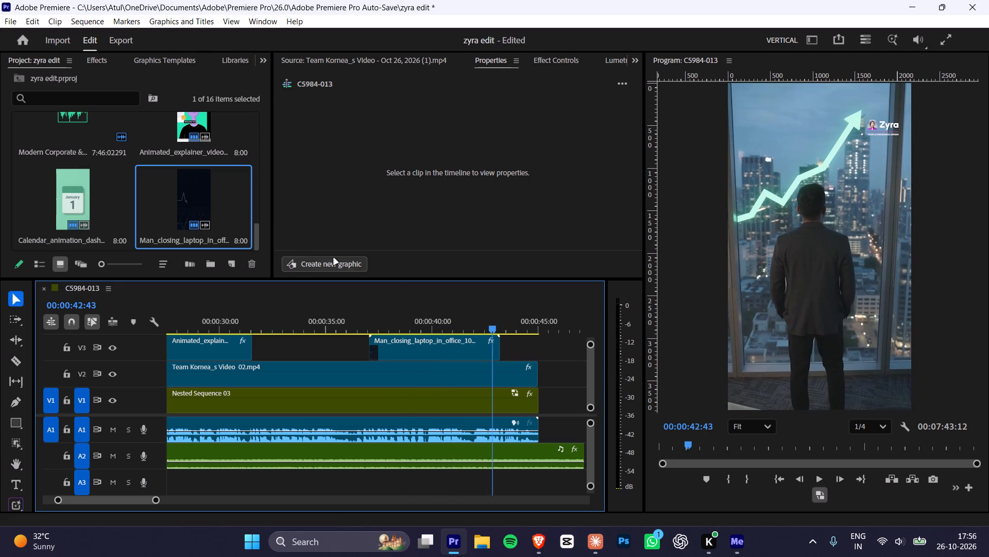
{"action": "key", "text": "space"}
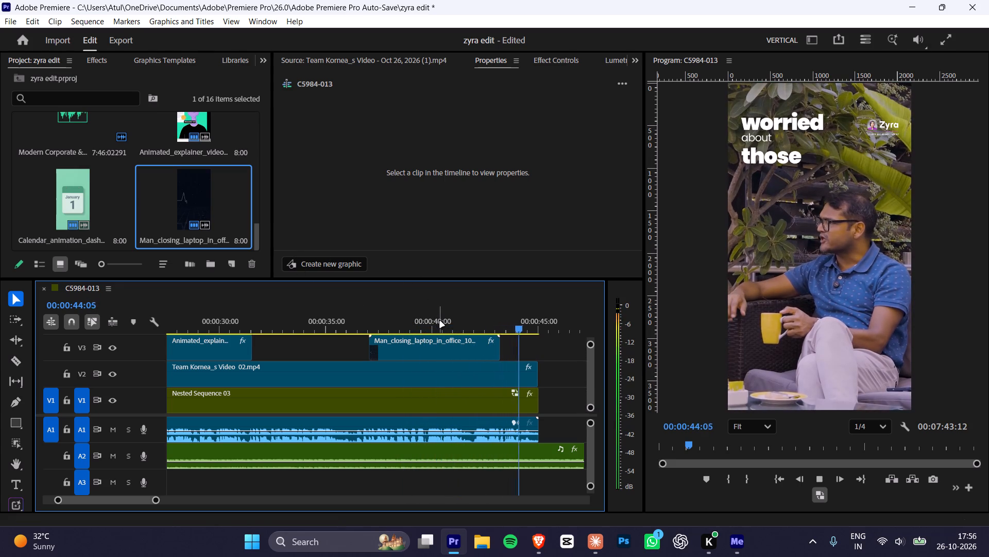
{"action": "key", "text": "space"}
Split the man-closing-laptop clip on V3 at 00:00:39:48, during the green transition into the office scene.
{"action": "left_click_drag", "start_coordinate": [447, 325], "coordinate": [433, 330]}
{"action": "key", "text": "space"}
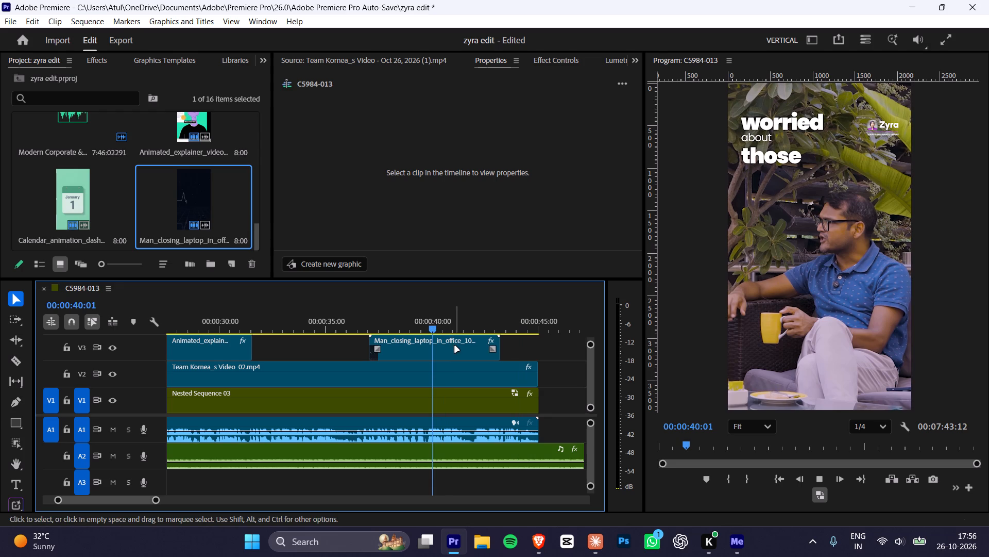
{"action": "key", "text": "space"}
{"action": "key", "text": "Left"}
{"action": "key", "text": "Left"}
{"action": "key", "text": "Left"}
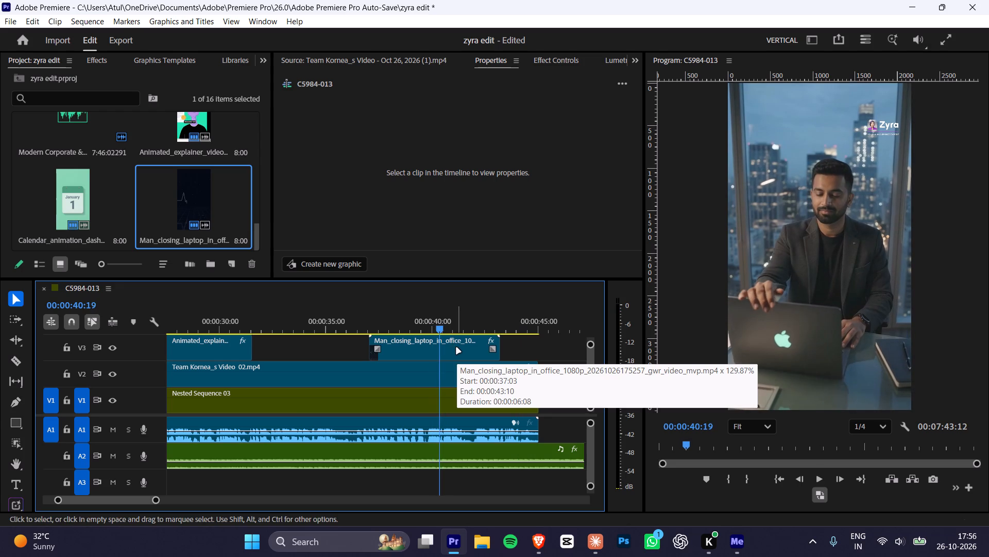
{"action": "key", "text": "Left"}
{"action": "key", "text": "Left"}
{"action": "key", "text": "Left"}
{"action": "key", "text": "Left"}
{"action": "key", "text": "Left"}
{"action": "key", "text": "Left"}
{"action": "key", "text": "Left"}
{"action": "key", "text": "shift+Left"}
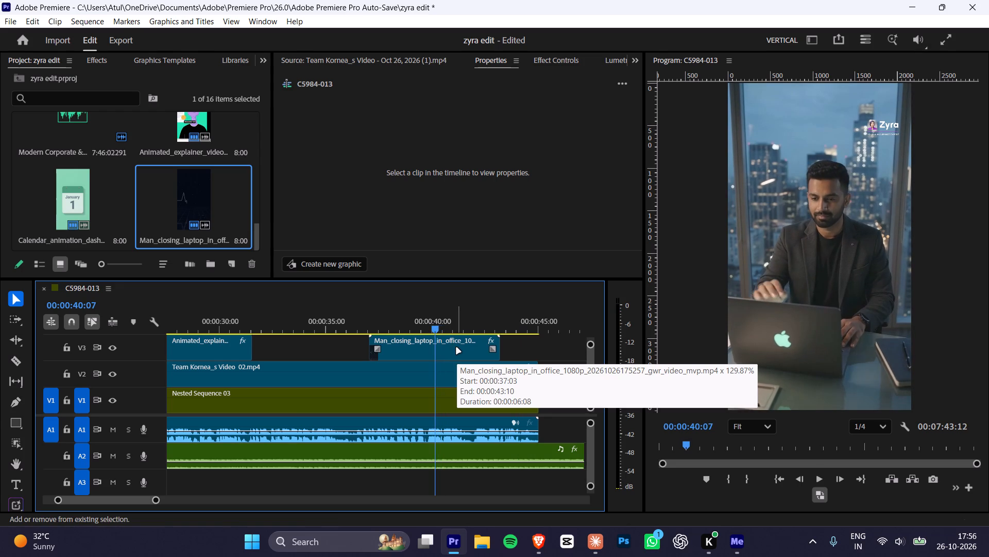
{"action": "key", "text": "shift+Left"}
{"action": "key", "text": "shift+Left"}
{"action": "key", "text": "Right"}
{"action": "key", "text": "Right"}
{"action": "key", "text": "Left"}
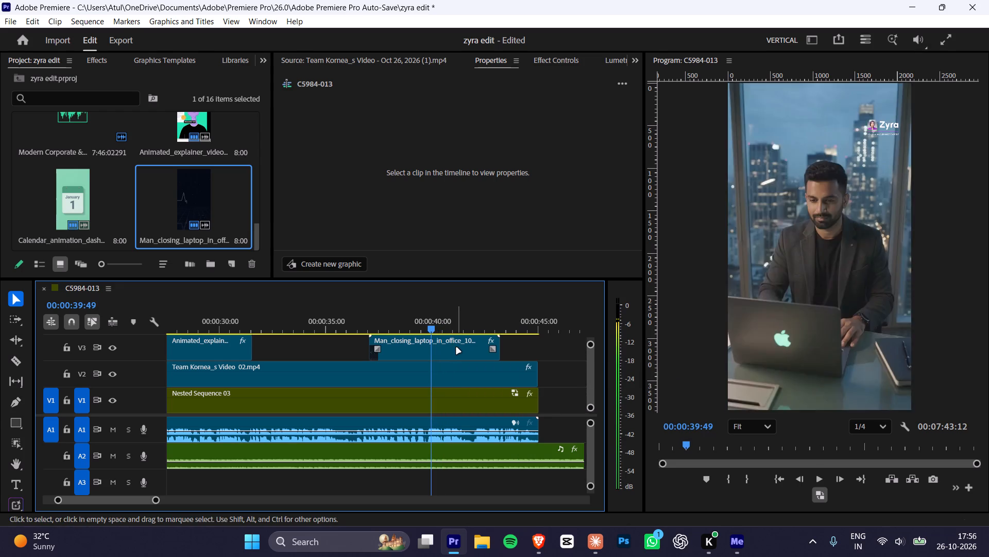
{"action": "left_click", "coordinate": [458, 345]}
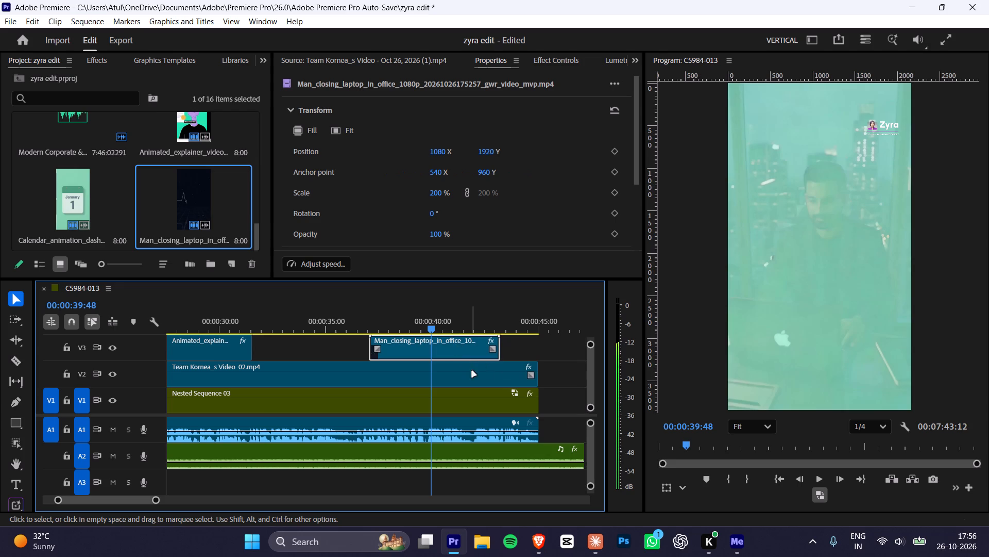
{"action": "key", "text": "ctrl+k"}
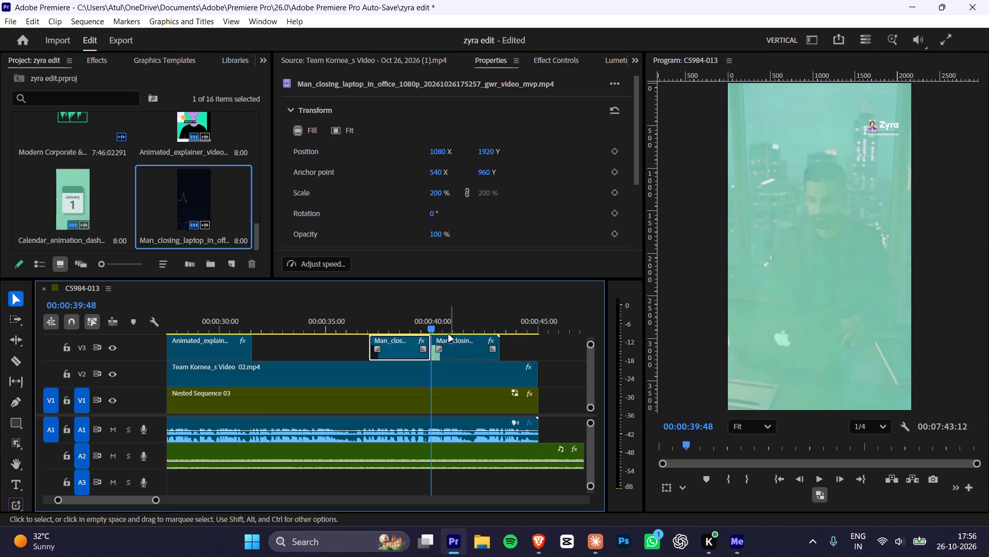
Open the speed value of the second, office-scene part of the split clip on V3 for editing.
{"action": "left_click", "coordinate": [449, 335]}
{"action": "left_click", "coordinate": [312, 263]}
{"action": "double_click", "coordinate": [462, 209]}
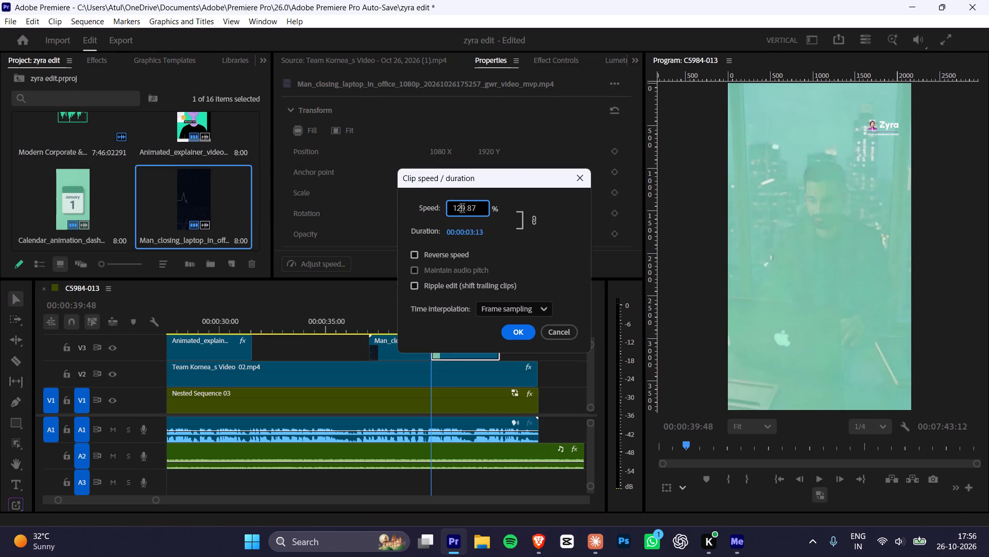
Set the speed of the second man-closing-laptop segment on V3 to 110%.
{"action": "key", "text": "ctrl+a"}
{"action": "key", "text": "1"}
{"action": "type", "text": "10"}
{"action": "key", "text": "Return"}
Play both man-closing-laptop segments on V3 to check the new speed against the closing dialogue.
{"action": "left_click", "coordinate": [365, 329]}
{"action": "key", "text": "space"}
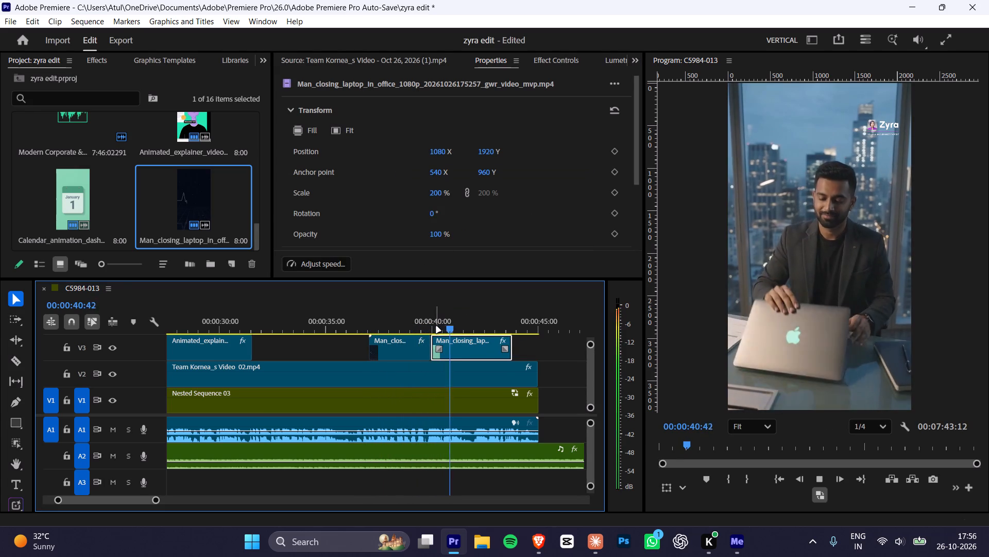
{"action": "key", "text": "space"}
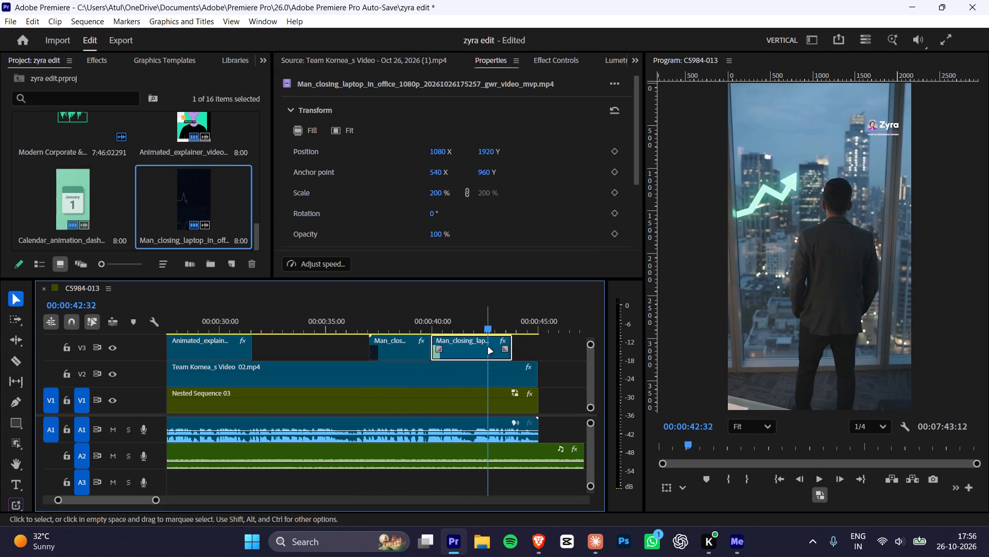
{"action": "key", "text": "space"}
{"action": "key", "text": "space"}
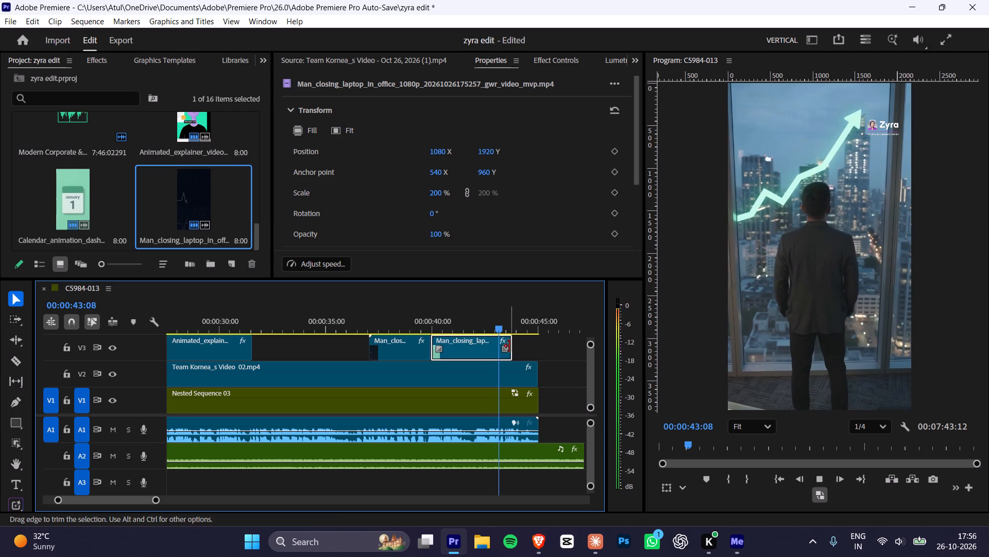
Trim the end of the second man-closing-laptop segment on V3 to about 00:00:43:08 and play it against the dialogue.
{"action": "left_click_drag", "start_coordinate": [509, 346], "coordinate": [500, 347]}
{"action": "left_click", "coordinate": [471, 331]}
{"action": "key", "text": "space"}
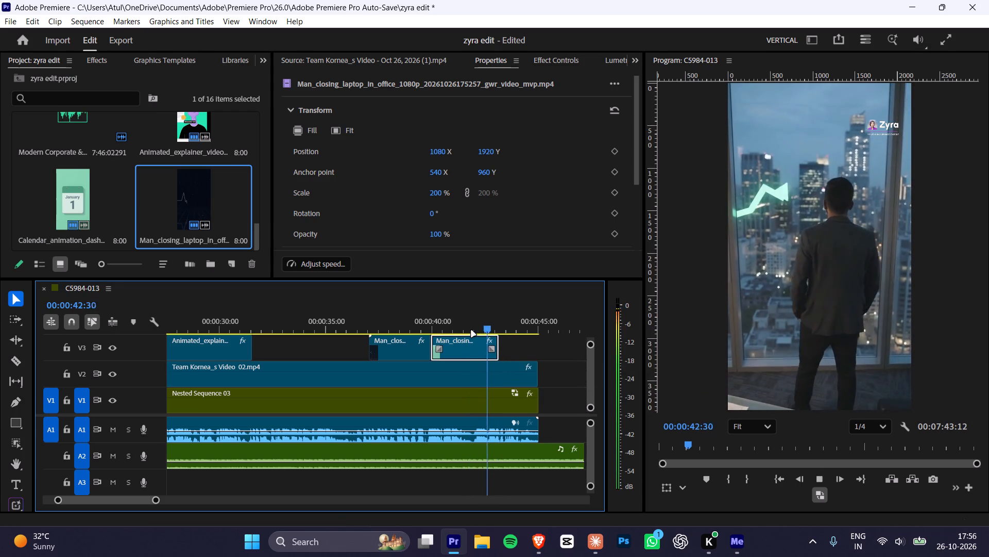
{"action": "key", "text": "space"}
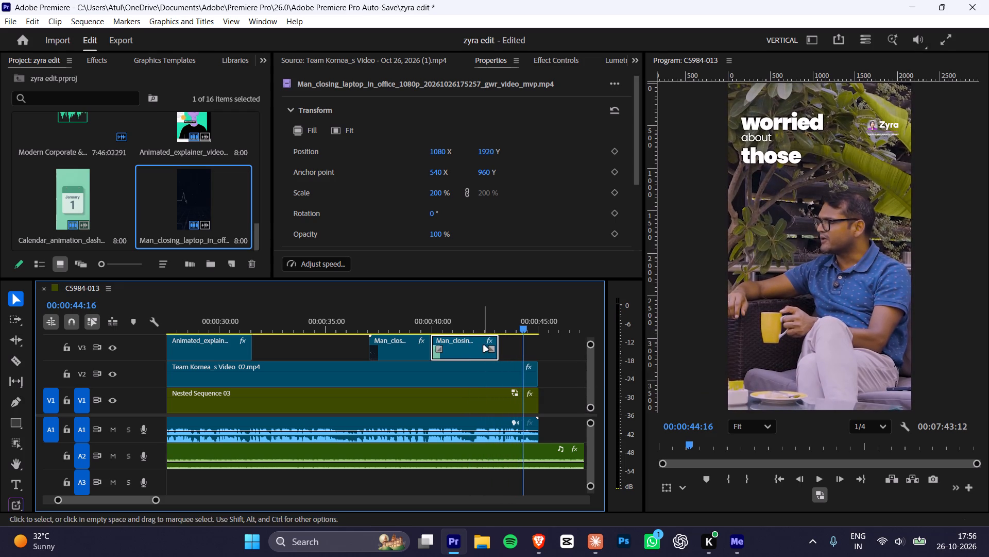
Step through the frames to where the "worried" caption begins and extend the second man-closing-laptop segment's end to 00:00:43:20.
{"action": "left_click", "coordinate": [491, 329]}
{"action": "key", "text": "Right"}
{"action": "key", "text": "Right"}
{"action": "key", "text": "Right"}
{"action": "key", "text": "Right"}
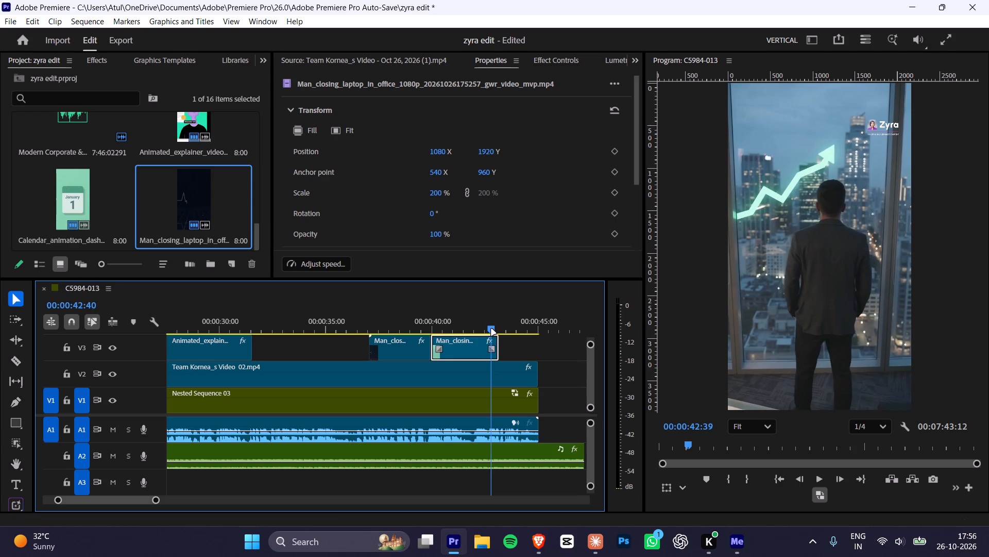
{"action": "key", "text": "Right"}
{"action": "key", "text": "Right"}
{"action": "key", "text": "Right"}
{"action": "key", "text": "Right"}
{"action": "key", "text": "Right"}
{"action": "key", "text": "Right"}
{"action": "key", "text": "Right"}
{"action": "key", "text": "Right"}
{"action": "key", "text": "Right"}
{"action": "key", "text": "Right"}
{"action": "key", "text": "Right"}
{"action": "key", "text": "Right"}
{"action": "key", "text": "Right"}
{"action": "key", "text": "Right"}
{"action": "key", "text": "Right"}
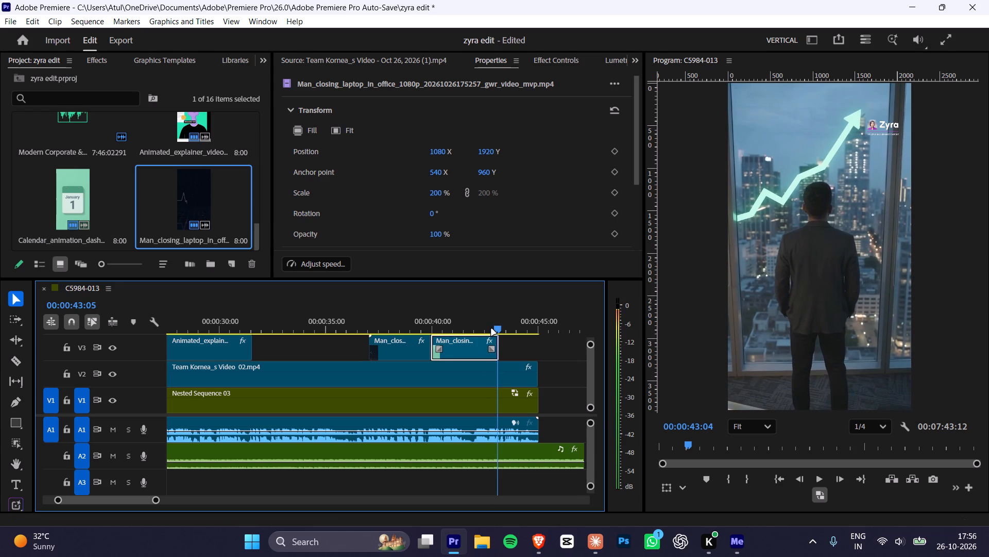
{"action": "key", "text": "Right"}
{"action": "key", "text": "Right"}
{"action": "key", "text": "Right"}
{"action": "key", "text": "Right"}
{"action": "key", "text": "Right"}
{"action": "key", "text": "Right"}
{"action": "key", "text": "Right"}
{"action": "key", "text": "Right"}
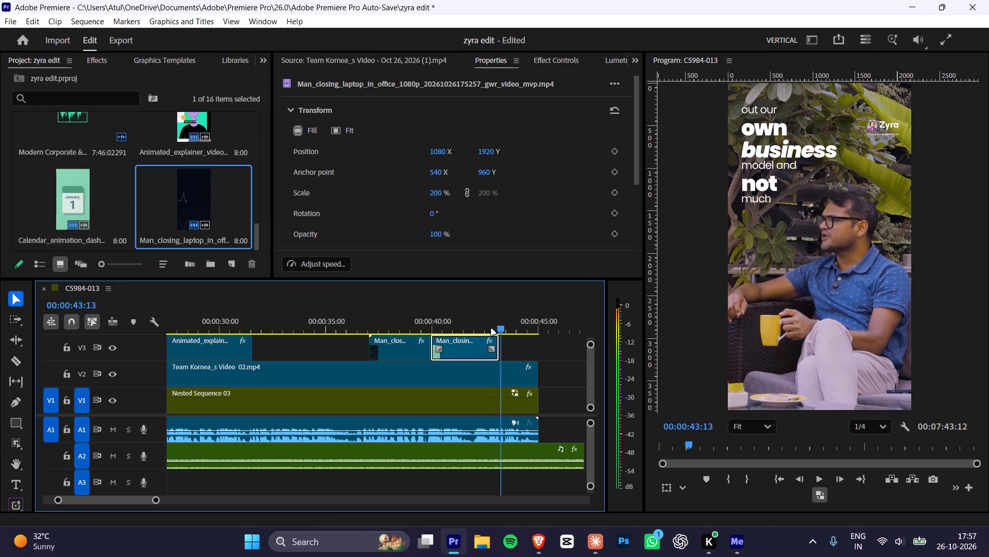
{"action": "key", "text": "Right"}
{"action": "key", "text": "Right"}
{"action": "key", "text": "Right"}
{"action": "key", "text": "Right"}
{"action": "key", "text": "Right"}
{"action": "key", "text": "Right"}
{"action": "key", "text": "Right"}
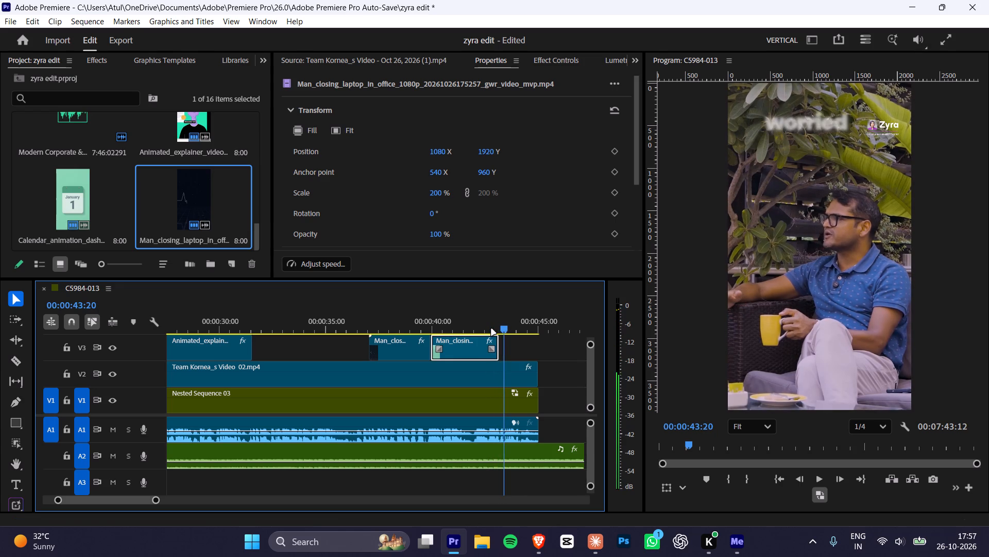
{"action": "key", "text": "Left"}
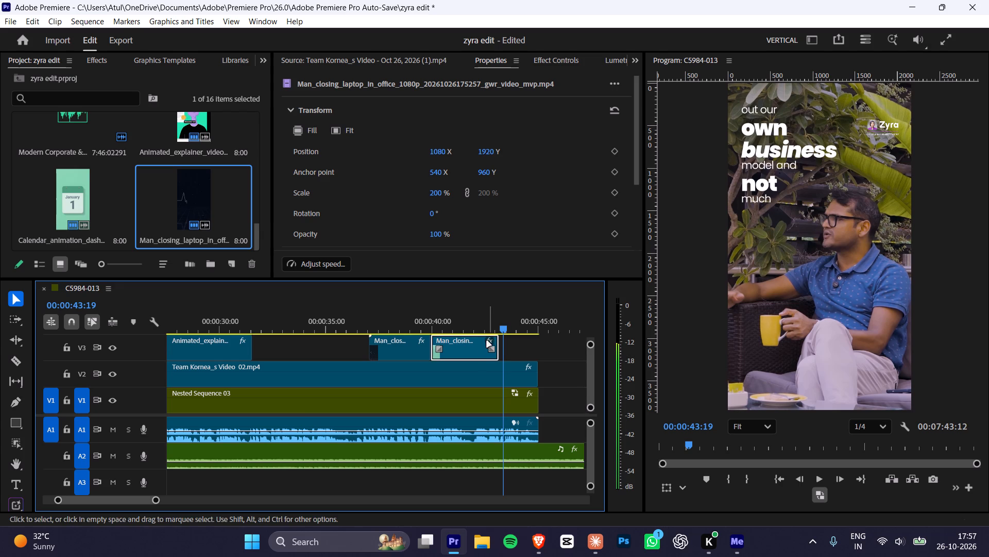
{"action": "key", "text": "Right"}
{"action": "left_click", "coordinate": [497, 346]}
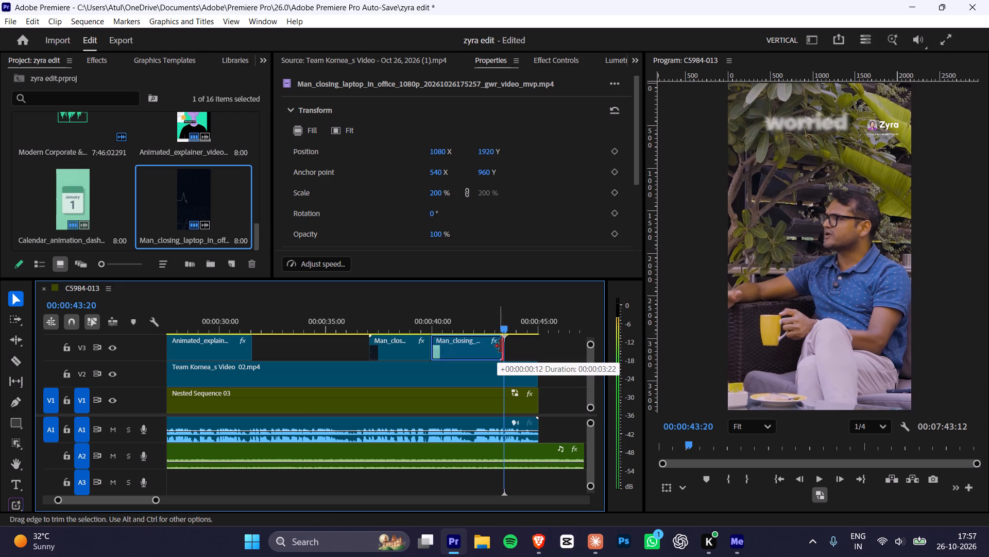
Play both man-closing-laptop segments through to the closing dialogue to check the adjusted end point.
{"action": "left_click", "coordinate": [353, 315]}
{"action": "key", "text": "space"}
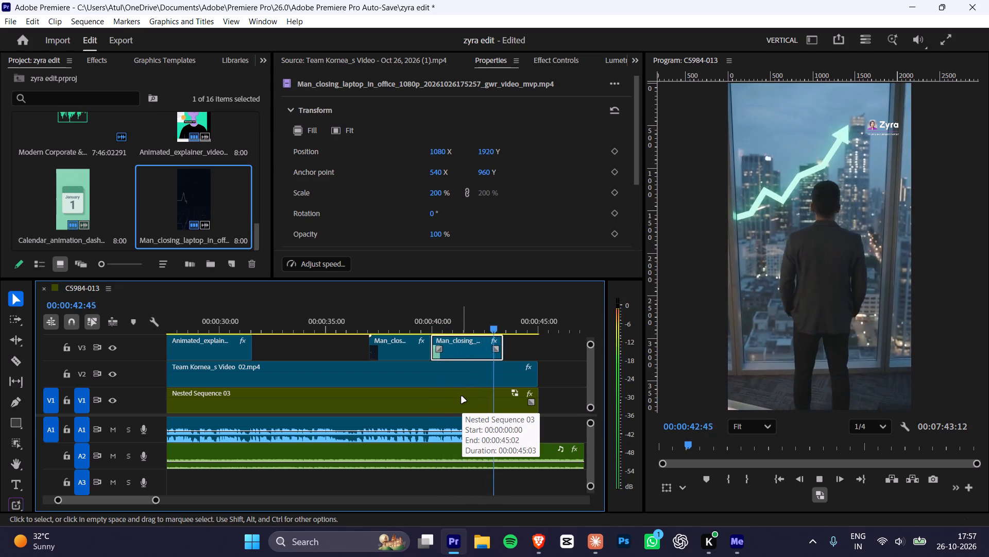
{"action": "key", "text": "space"}
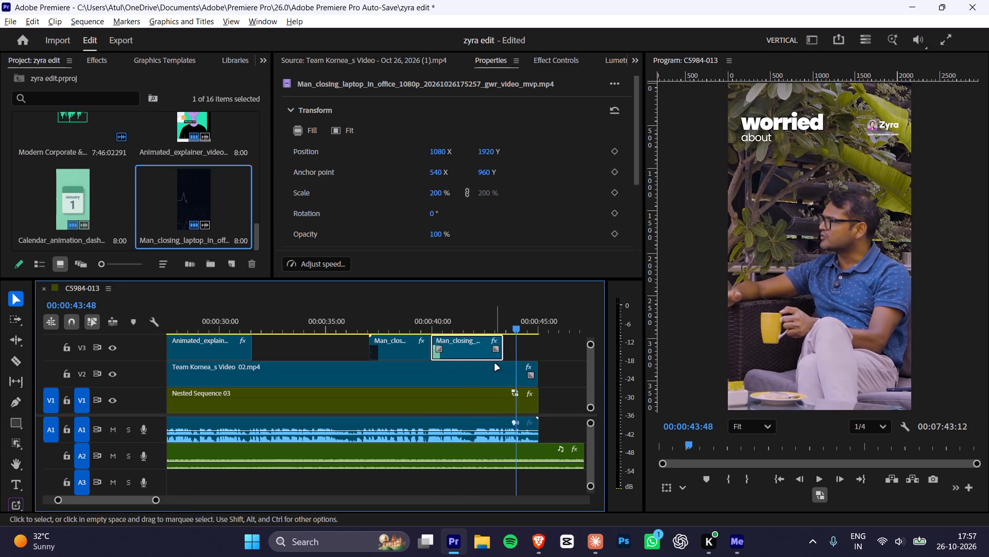
{"action": "scroll", "coordinate": [495, 364], "scroll_direction": "down", "scroll_amount": 6, "text": "alt"}
{"action": "key", "text": "space"}
{"action": "key", "text": "space"}
Cut the background music on A2 at 00:00:44:49 and delete the remainder after the cut.
{"action": "left_click", "coordinate": [525, 459]}
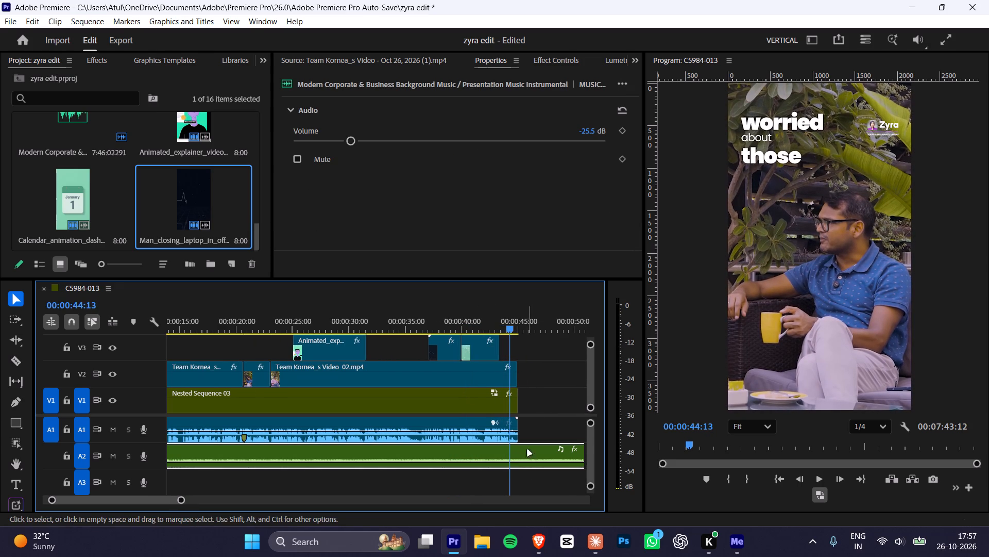
{"action": "left_click", "coordinate": [517, 333]}
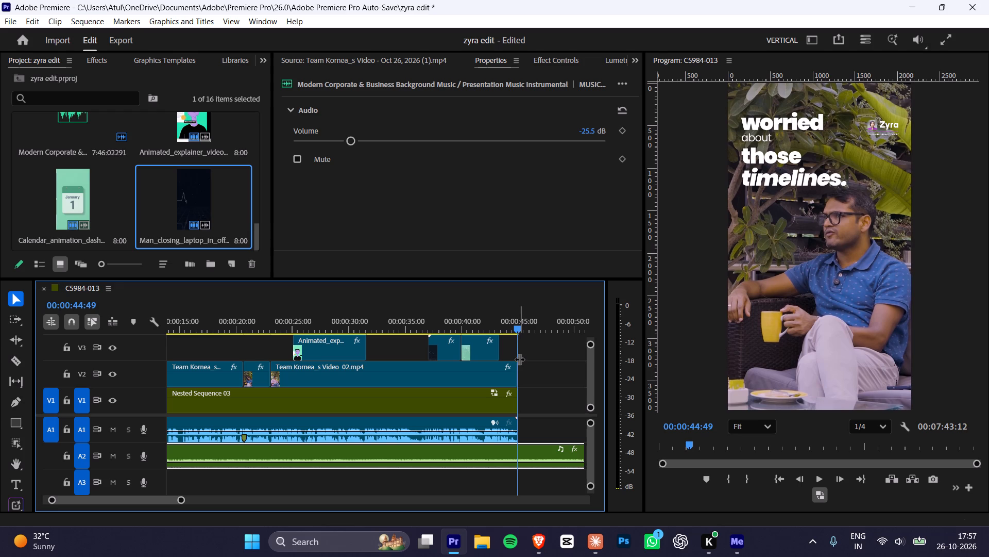
{"action": "key", "text": "ctrl+k"}
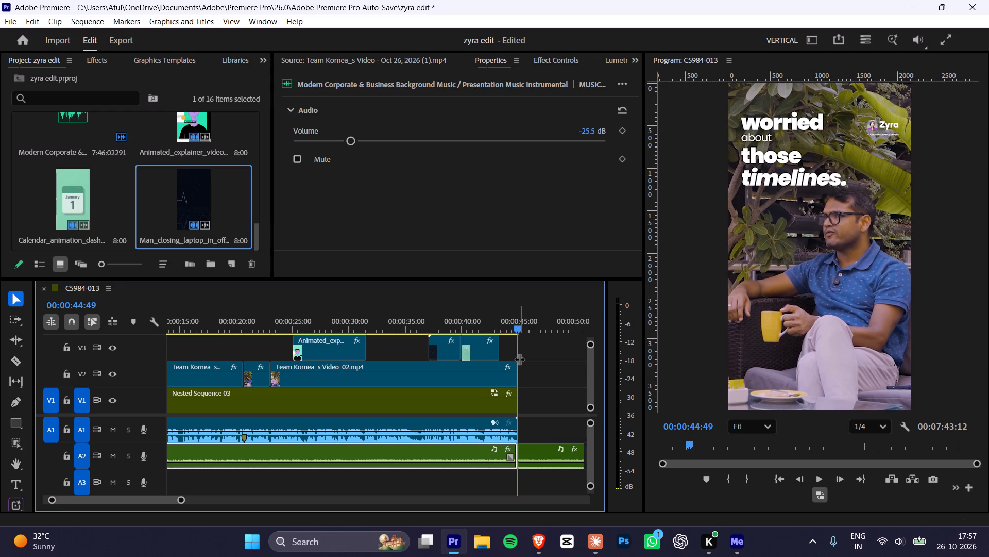
{"action": "left_click", "coordinate": [523, 454]}
{"action": "left_click", "coordinate": [545, 455]}
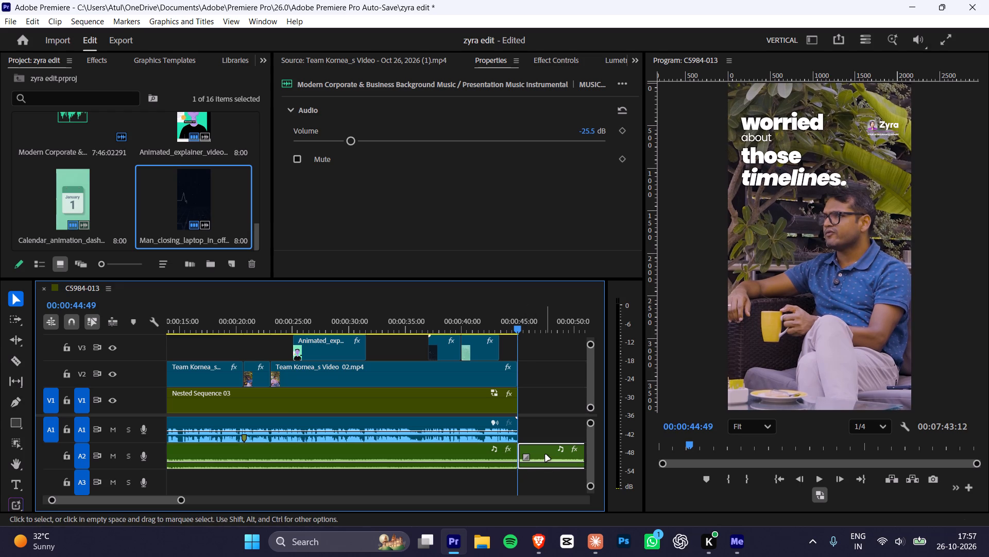
{"action": "key", "text": "Delete"}
Examine the end of the sequence frame by frame to compare where the video and audio clips finish.
{"action": "scroll", "coordinate": [464, 396], "scroll_direction": "down", "scroll_amount": 9, "text": "alt"}
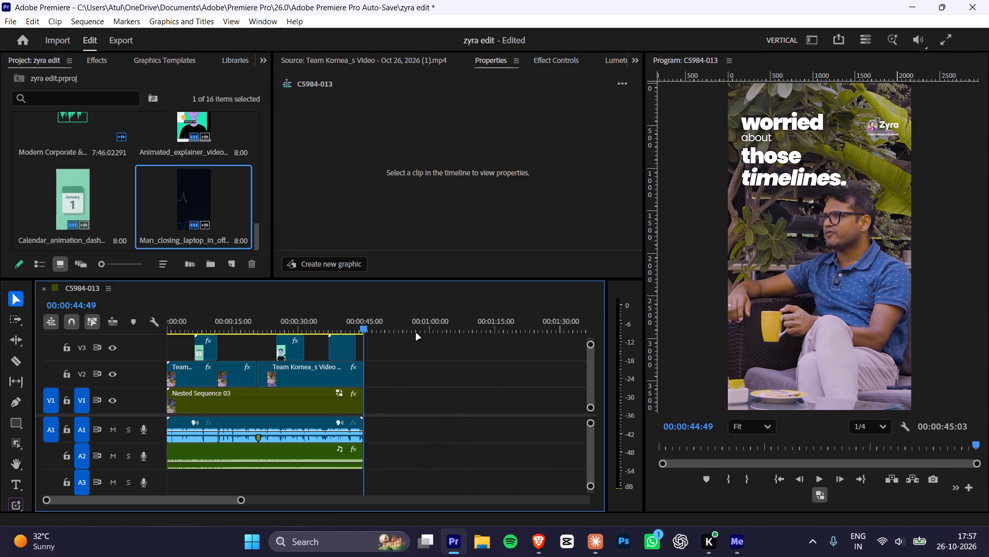
{"action": "key", "text": "Right"}
{"action": "key", "text": "Right"}
{"action": "key", "text": "Right"}
{"action": "key", "text": "Right"}
{"action": "key", "text": "Right"}
{"action": "key", "text": "Right"}
{"action": "key", "text": "Right"}
{"action": "key", "text": "Right"}
{"action": "key", "text": "Right"}
{"action": "key", "text": "Right"}
{"action": "key", "text": "Right"}
{"action": "key", "text": "Right"}
{"action": "key", "text": "Right"}
{"action": "key", "text": "Right"}
{"action": "key", "text": "Right"}
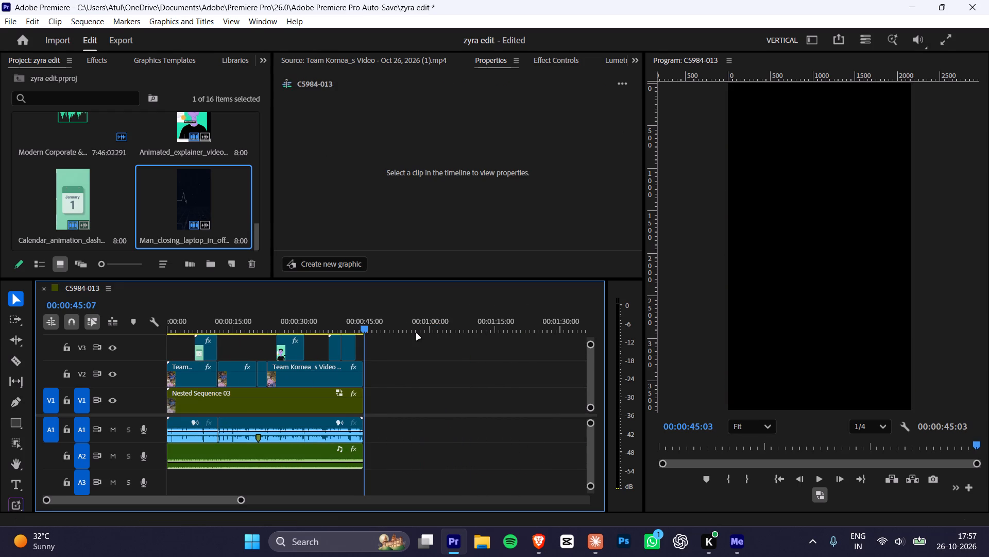
{"action": "scroll", "coordinate": [364, 392], "scroll_direction": "up", "scroll_amount": 19, "text": "alt"}
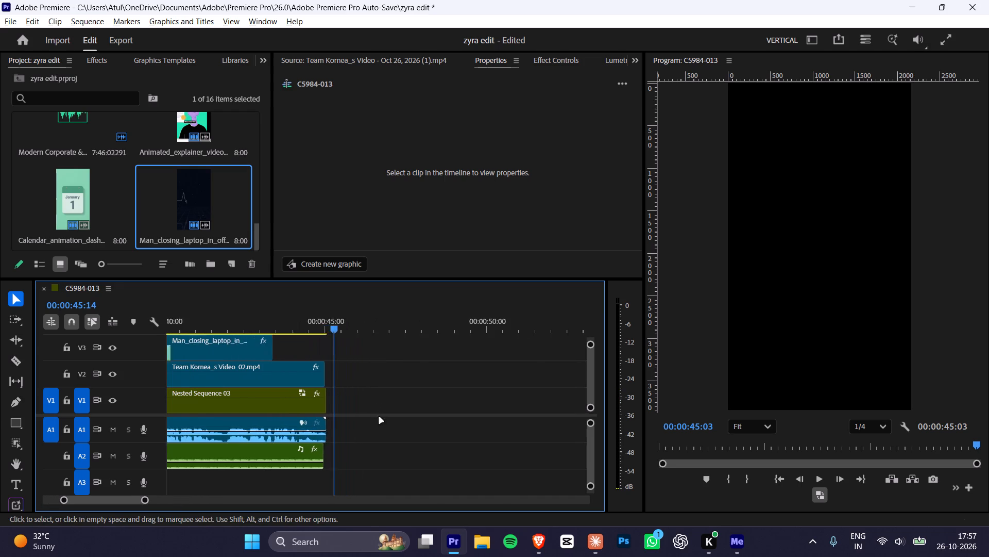
{"action": "scroll", "coordinate": [379, 417], "scroll_direction": "up", "scroll_amount": 7, "text": "alt"}
{"action": "scroll", "coordinate": [371, 431], "scroll_direction": "down", "scroll_amount": 4}
{"action": "scroll", "coordinate": [310, 431], "scroll_direction": "down", "scroll_amount": 3, "text": "shift"}
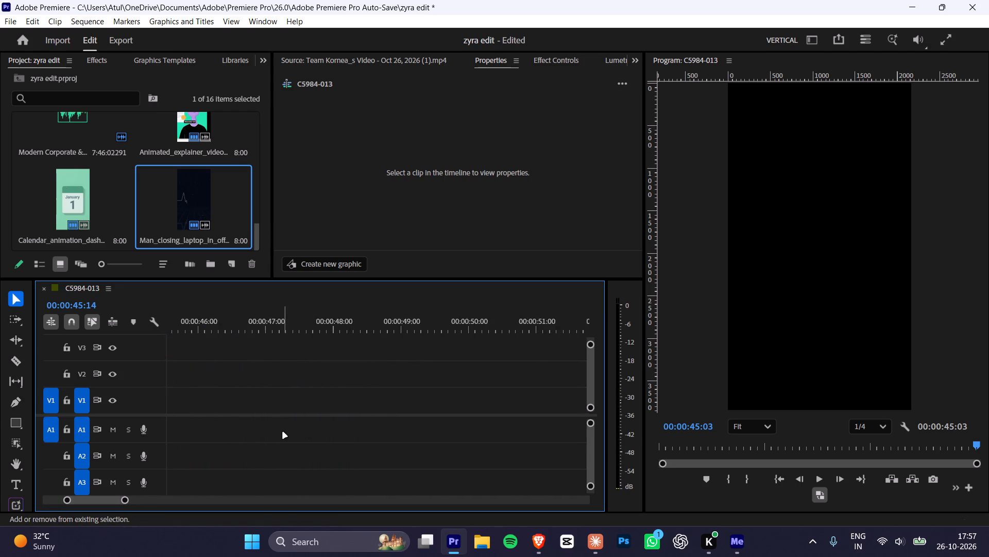
{"action": "scroll", "coordinate": [283, 432], "scroll_direction": "up", "scroll_amount": 12, "text": "shift"}
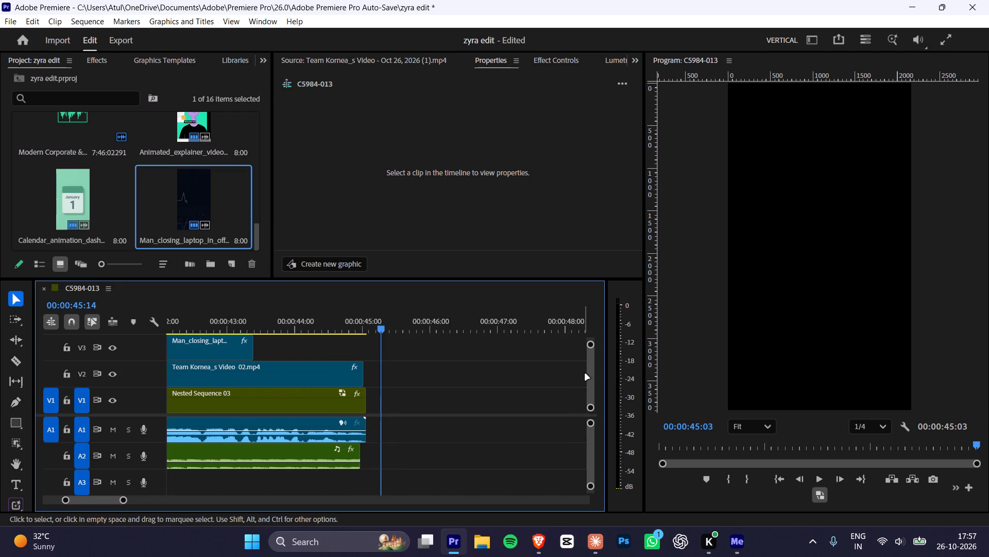
Reduce the video and audio track heights so that all timeline tracks up to V5 show together.
{"action": "left_click", "coordinate": [591, 369]}
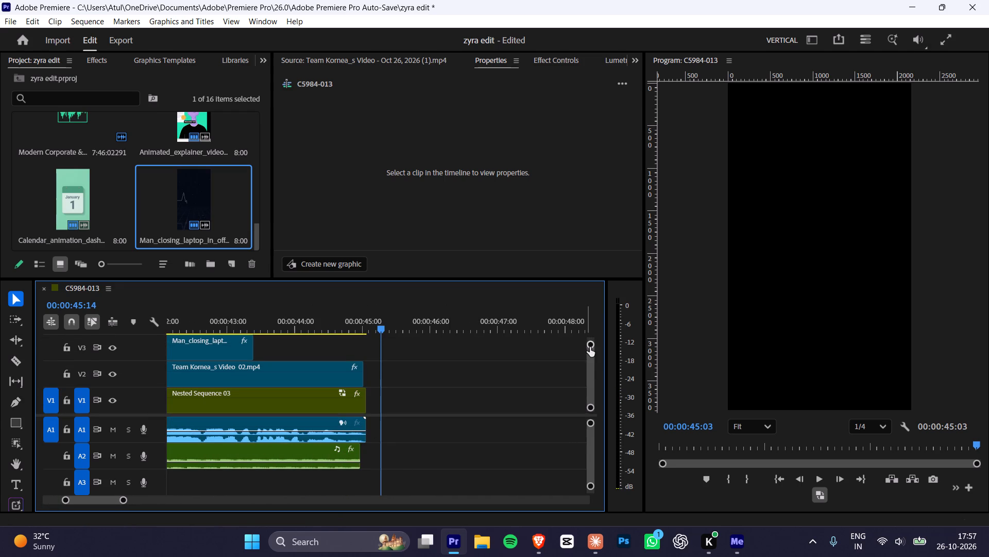
{"action": "left_click_drag", "start_coordinate": [588, 342], "coordinate": [591, 331]}
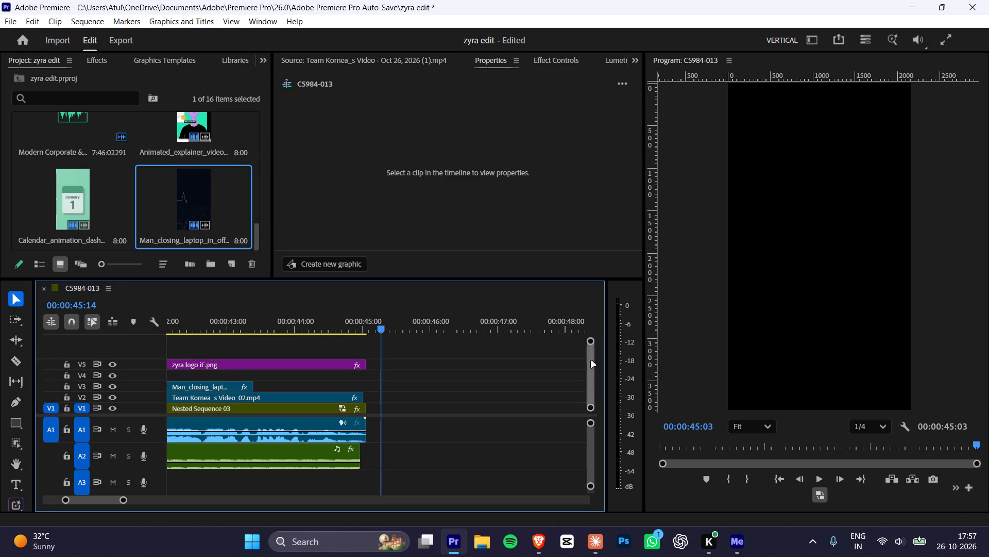
{"action": "left_click_drag", "start_coordinate": [591, 485], "coordinate": [591, 497]}
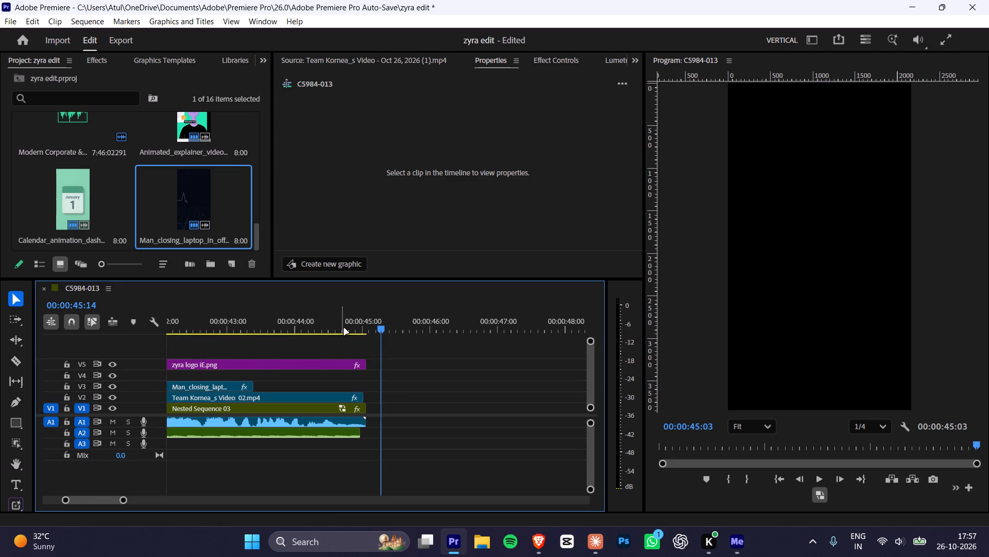
Extend the end of the last Team Kornea_s Video 02 clip on V2 toward the sequence end at 00:00:45:03.
{"action": "left_click_drag", "start_coordinate": [361, 329], "coordinate": [368, 332]}
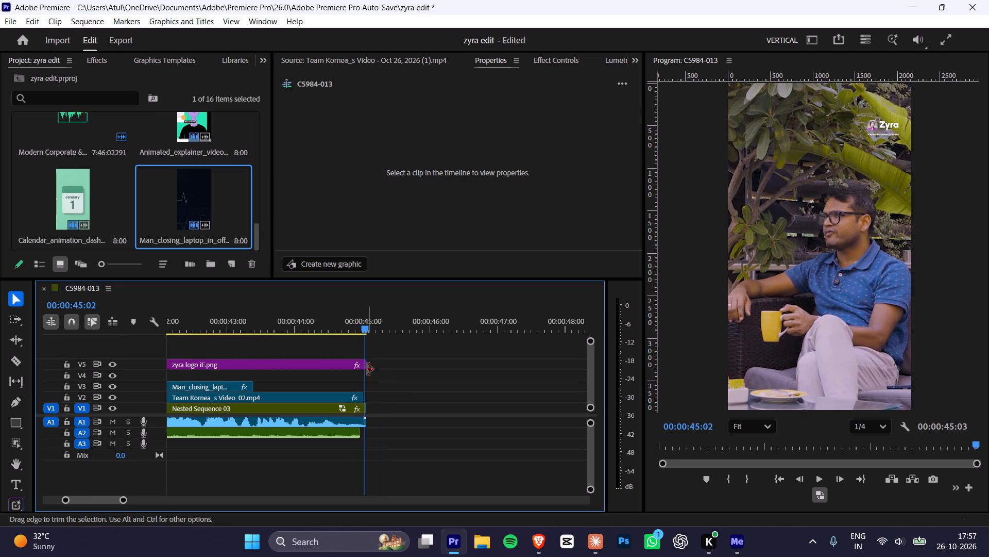
{"action": "scroll", "coordinate": [375, 405], "scroll_direction": "up", "scroll_amount": 9, "text": "alt"}
{"action": "left_click", "coordinate": [327, 364]}
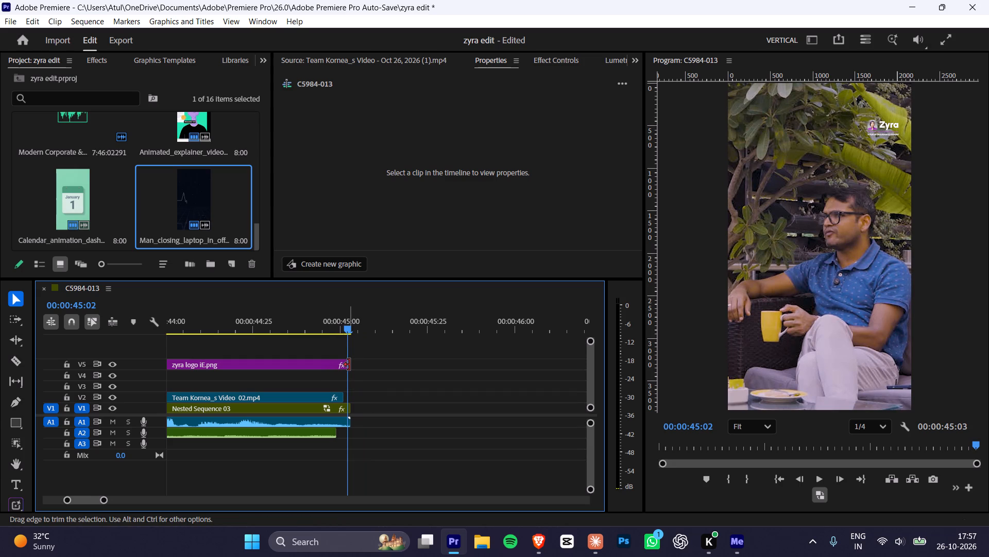
{"action": "left_click", "coordinate": [349, 365]}
{"action": "left_click", "coordinate": [349, 365]}
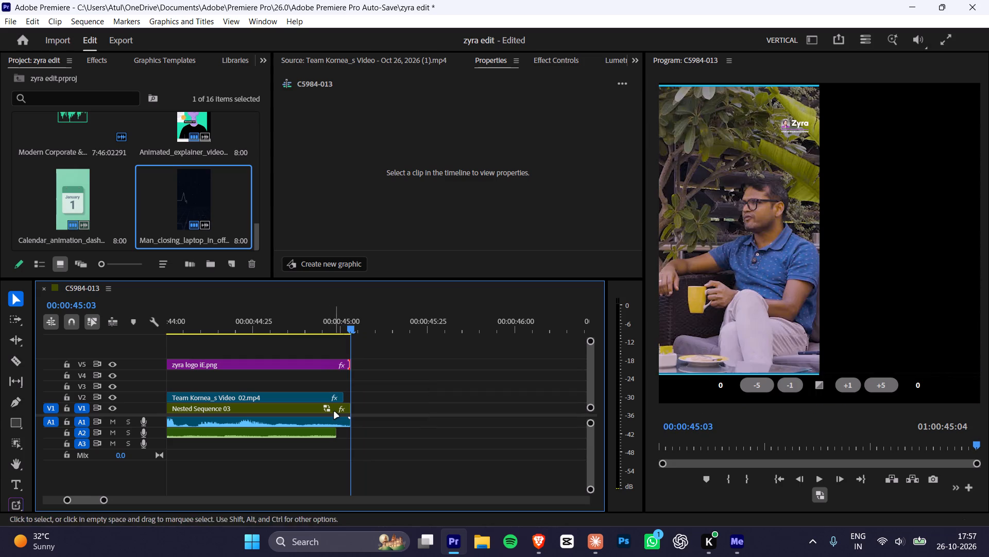
{"action": "left_click", "coordinate": [322, 408]}
{"action": "left_click", "coordinate": [310, 396]}
{"action": "left_click_drag", "start_coordinate": [342, 400], "coordinate": [343, 400]}
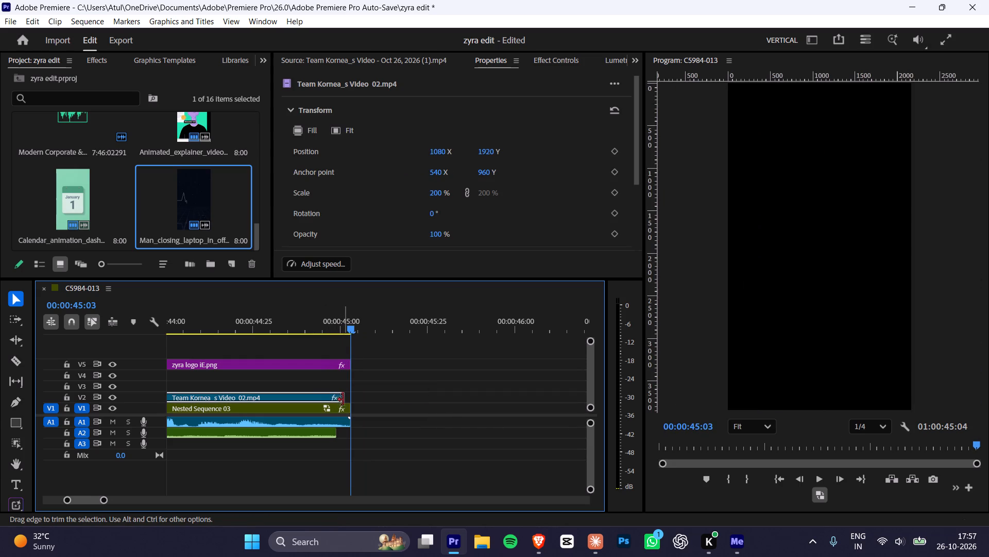
{"action": "left_click_drag", "start_coordinate": [343, 400], "coordinate": [349, 400]}
{"action": "left_click_drag", "start_coordinate": [346, 398], "coordinate": [353, 399]}
Extend the background music clip on A2 to the sequence end at 00:00:45:03.
{"action": "left_click", "coordinate": [329, 410]}
{"action": "left_click", "coordinate": [336, 420]}
{"action": "left_click", "coordinate": [327, 435]}
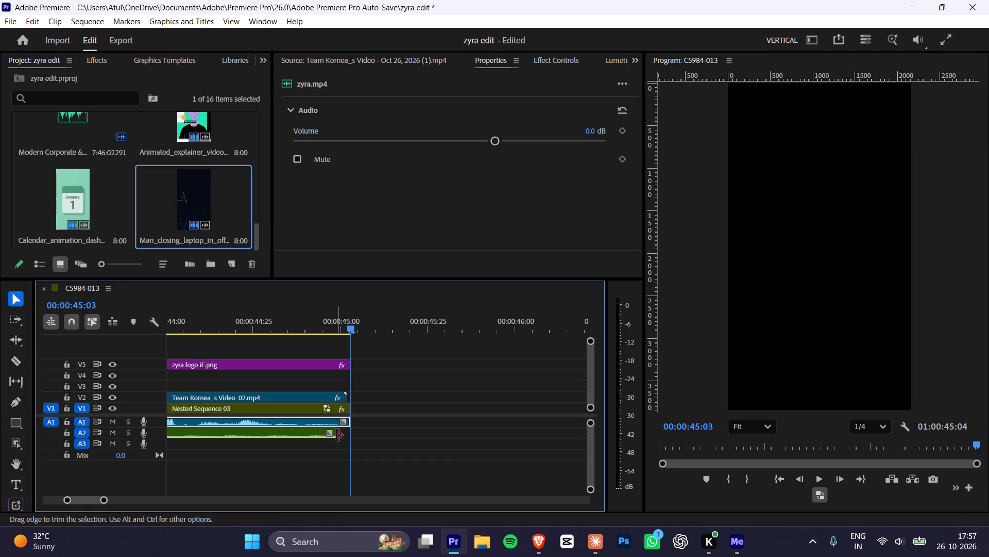
{"action": "left_click", "coordinate": [317, 433]}
{"action": "left_click_drag", "start_coordinate": [335, 434], "coordinate": [346, 435]}
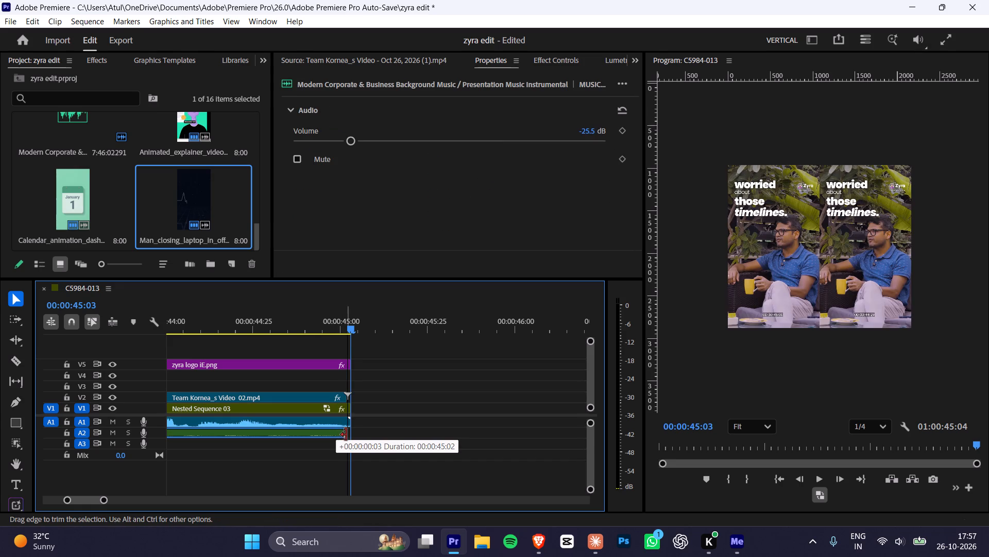
{"action": "left_click_drag", "start_coordinate": [346, 435], "coordinate": [349, 435]}
Scrub the sequence from its end back to the start, and review the section around 21 seconds.
{"action": "scroll", "coordinate": [293, 392], "scroll_direction": "down", "scroll_amount": 3, "text": "alt"}
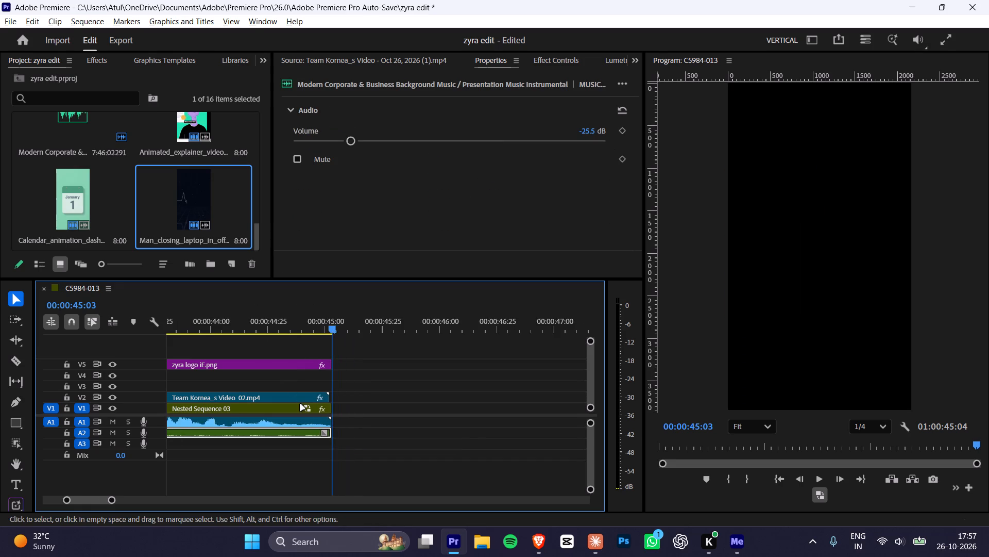
{"action": "scroll", "coordinate": [300, 404], "scroll_direction": "down", "scroll_amount": 14, "text": "alt"}
{"action": "left_click_drag", "start_coordinate": [209, 327], "coordinate": [83, 340]}
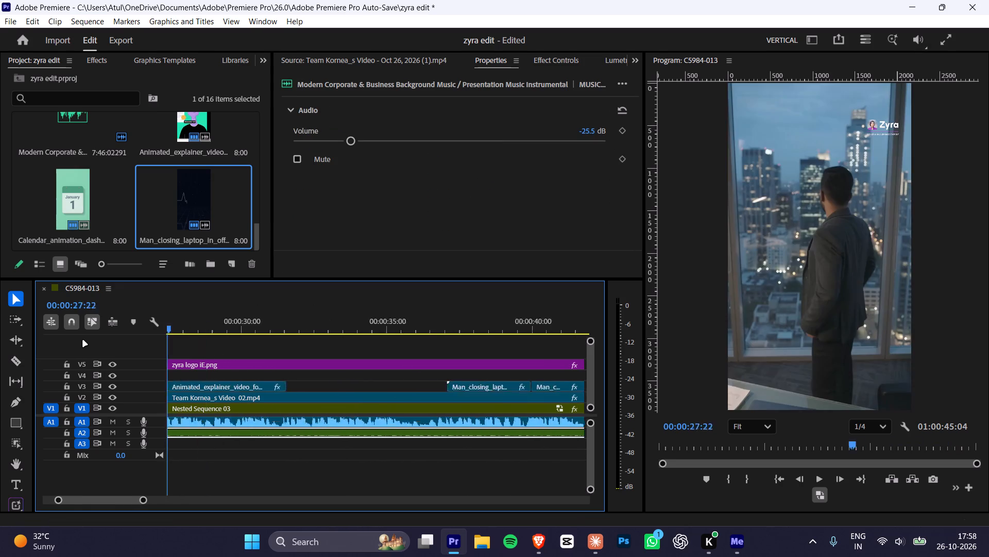
{"action": "left_click_drag", "start_coordinate": [83, 340], "coordinate": [13, 329]}
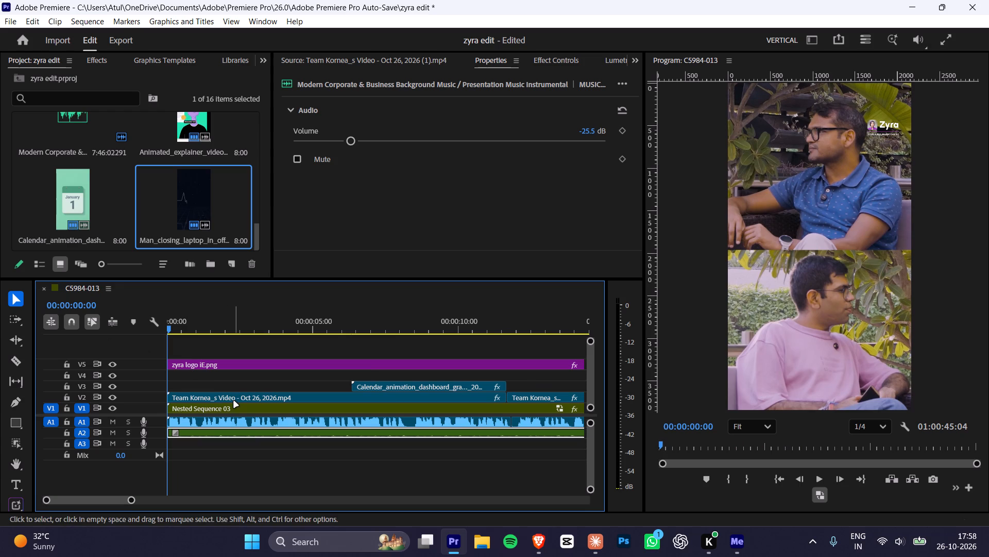
{"action": "left_click_drag", "start_coordinate": [516, 331], "coordinate": [469, 331]}
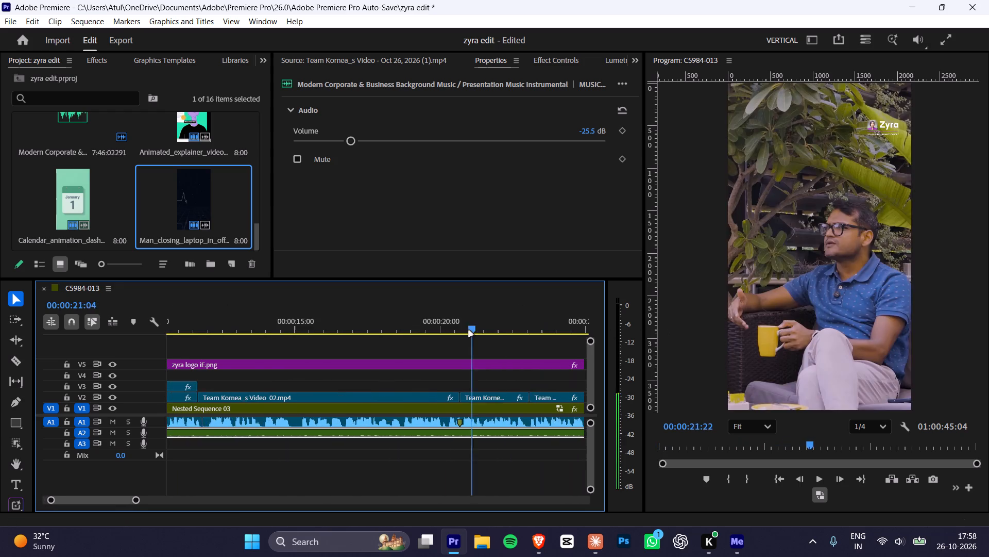
{"action": "left_click_drag", "start_coordinate": [469, 331], "coordinate": [430, 315]}
{"action": "key", "text": "alt+Tab"}
{"action": "key", "text": "alt+grave"}
{"action": "left_click", "coordinate": [34, 272]}
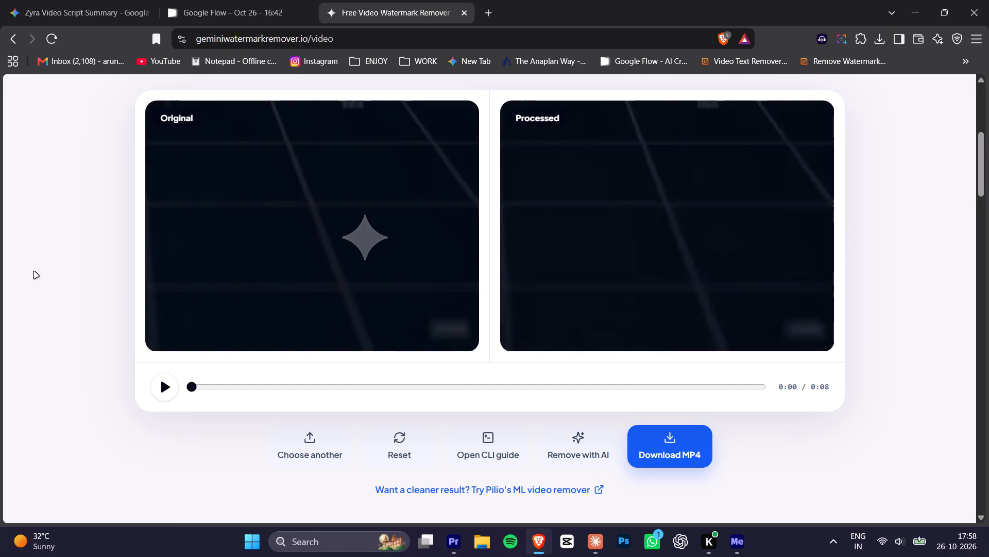
{"action": "key", "text": "alt+Tab"}
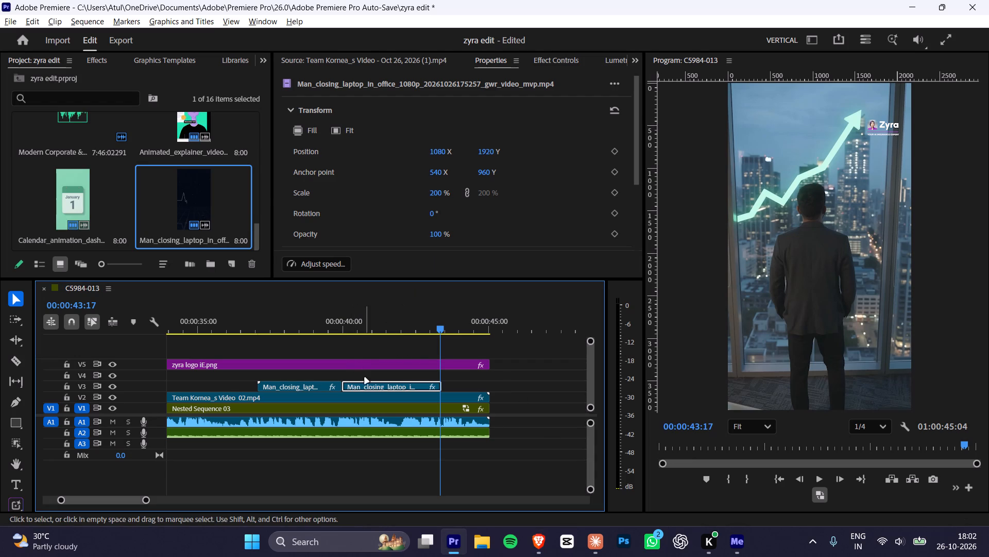
{"action": "left_click_drag", "start_coordinate": [458, 385], "coordinate": [332, 389]}
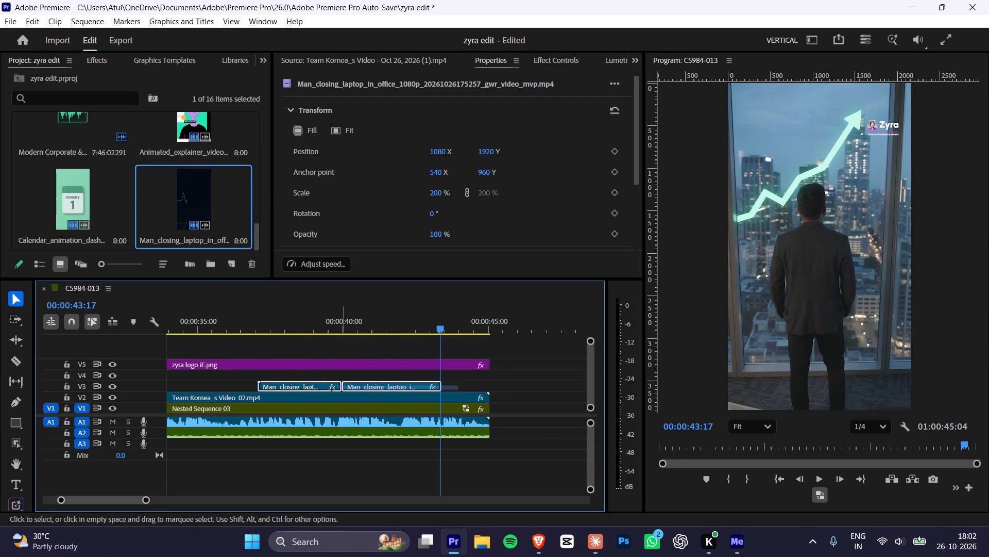
{"action": "left_click_drag", "start_coordinate": [332, 389], "coordinate": [310, 389]}
{"action": "key", "text": "Delete"}
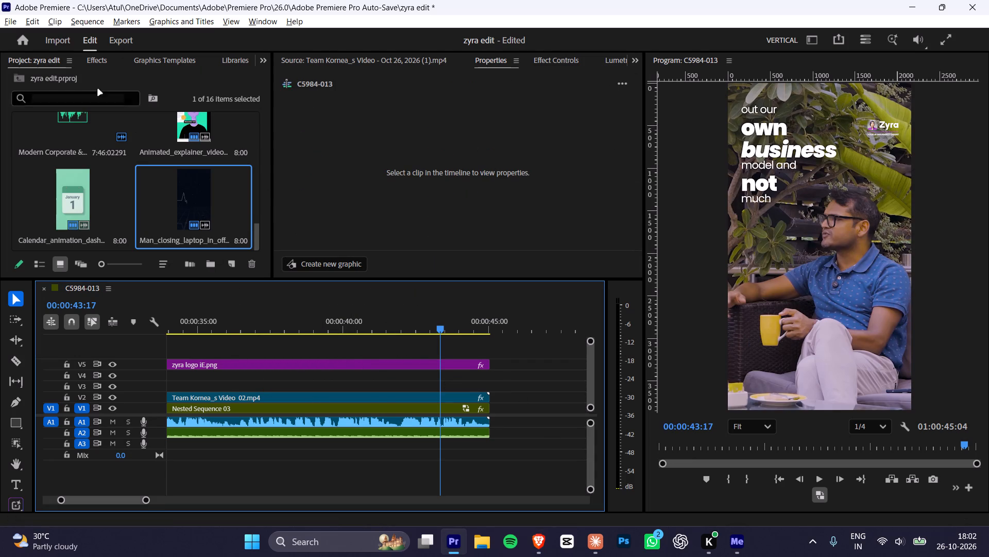
Bring the watermark-free Man_closing_laptop_at_window video from Downloads into the sequence on a new track above V5, starting at about 38 seconds.
{"action": "left_click", "coordinate": [488, 550]}
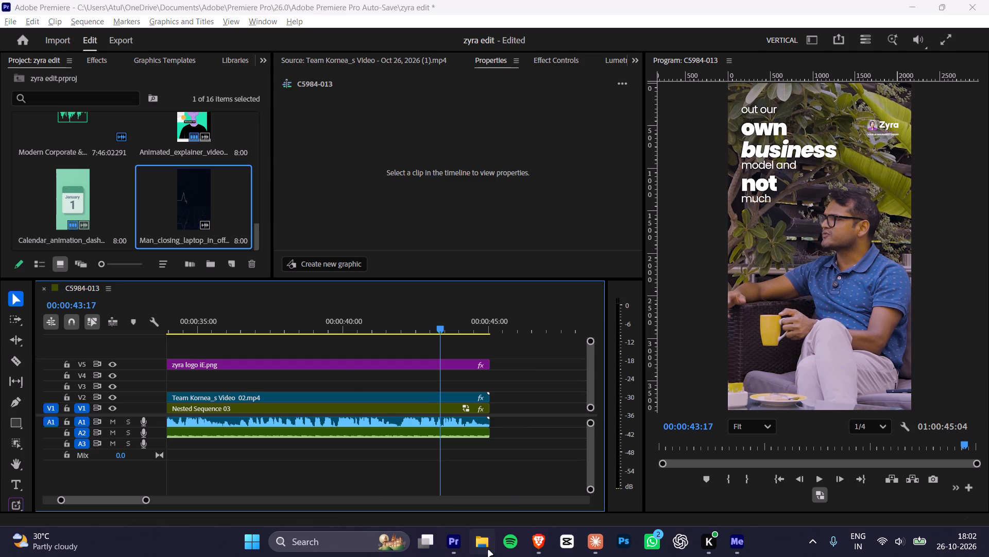
{"action": "left_click", "coordinate": [40, 173]}
{"action": "left_click_drag", "start_coordinate": [169, 148], "coordinate": [186, 205]}
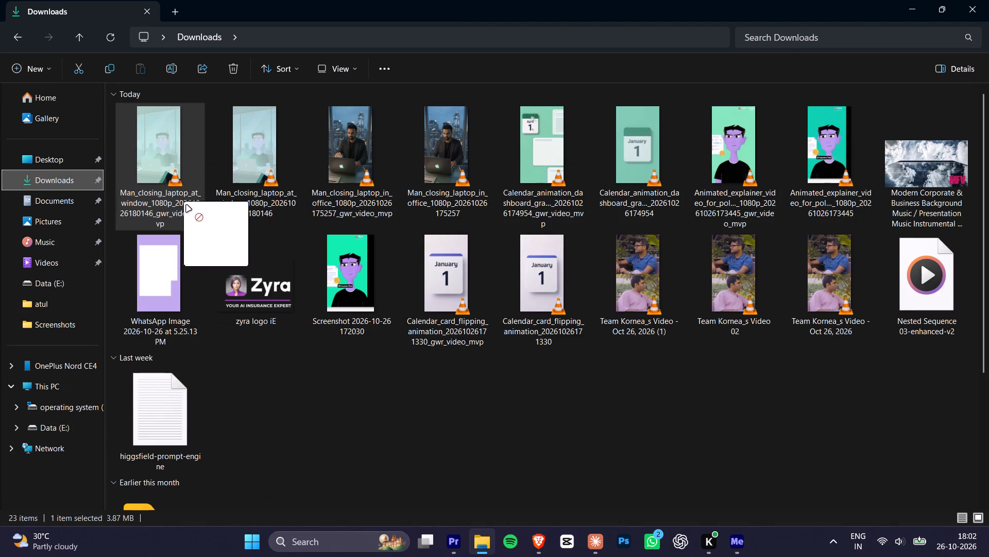
{"action": "left_click_drag", "start_coordinate": [186, 205], "coordinate": [307, 352]}
{"action": "key", "text": "alt+Tab"}
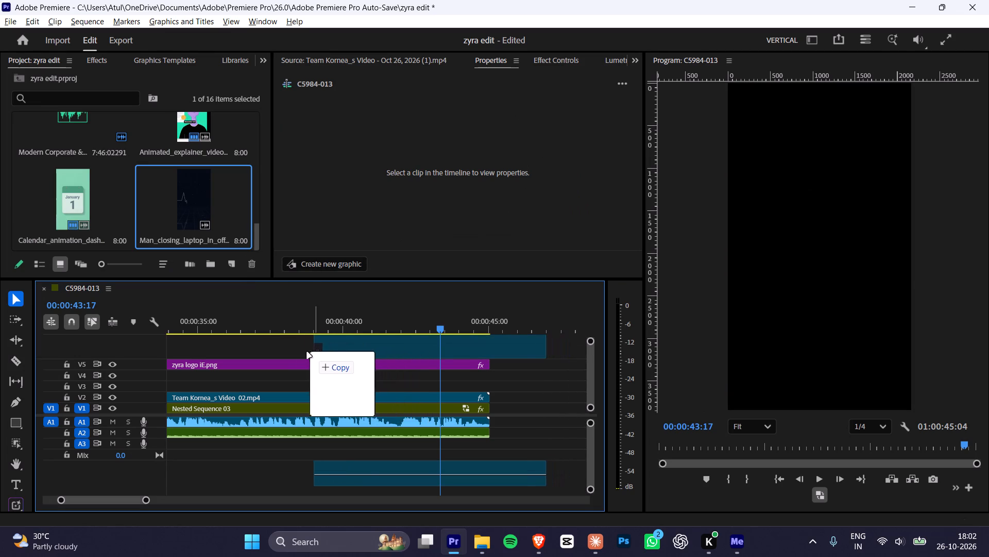
{"action": "left_click_drag", "start_coordinate": [307, 352], "coordinate": [300, 354]}
Fit the Man_closing_laptop_at_window clip on V6 to the full frame.
{"action": "left_click", "coordinate": [344, 343]}
{"action": "left_click_drag", "start_coordinate": [302, 323], "coordinate": [321, 326]}
{"action": "left_click", "coordinate": [383, 346]}
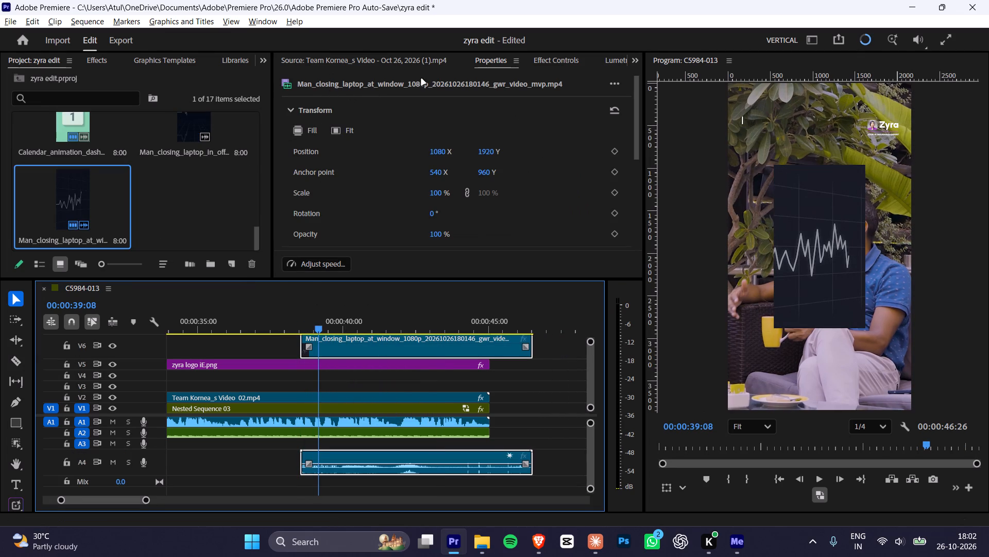
{"action": "left_click", "coordinate": [383, 343]}
{"action": "left_click", "coordinate": [339, 130]}
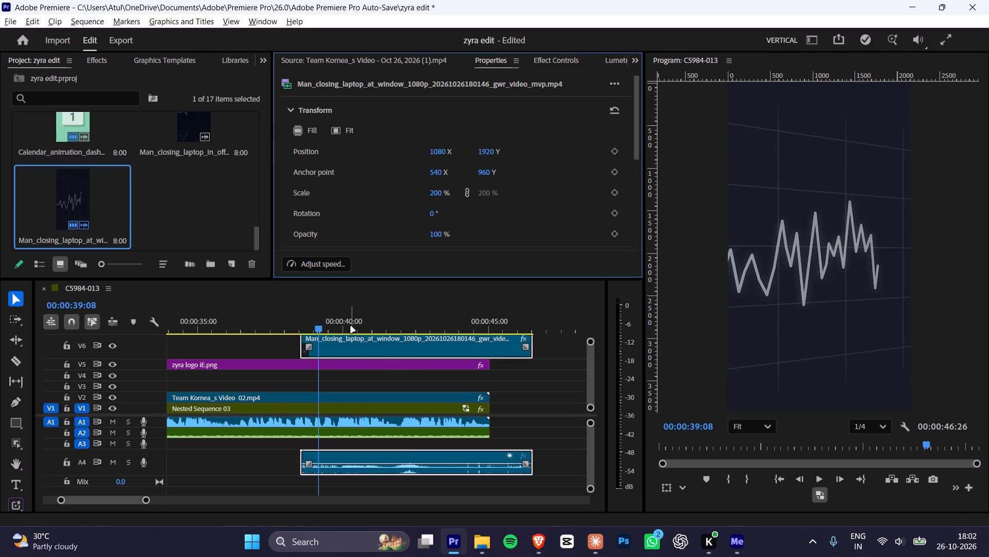
Split the Man_closing_laptop_at_window clip on V6 at 00:00:42:18, as the pale arrow fills the frame before the character shot.
{"action": "left_click_drag", "start_coordinate": [334, 327], "coordinate": [362, 327]}
{"action": "left_click_drag", "start_coordinate": [354, 327], "coordinate": [304, 337]}
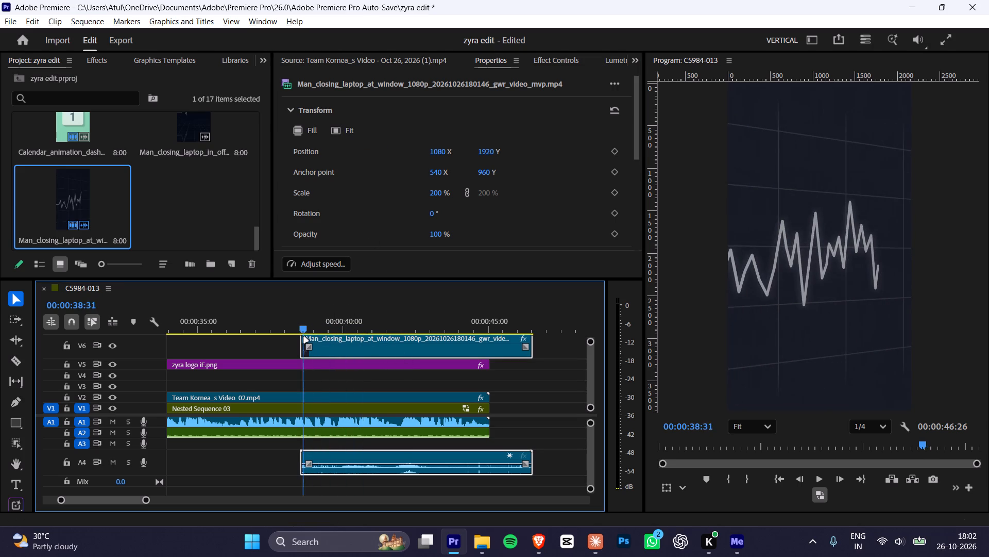
{"action": "left_click_drag", "start_coordinate": [304, 337], "coordinate": [506, 367]}
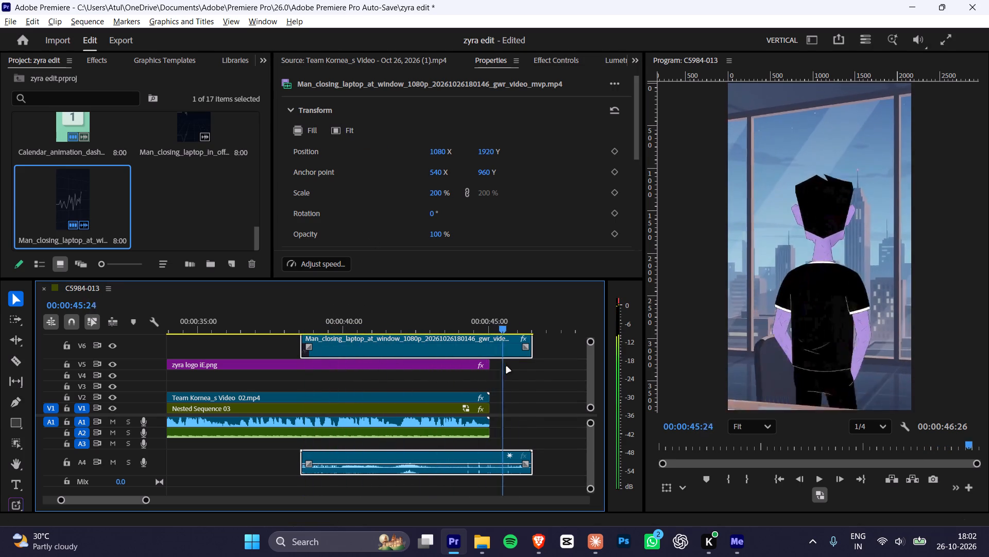
{"action": "left_click_drag", "start_coordinate": [506, 367], "coordinate": [419, 384]}
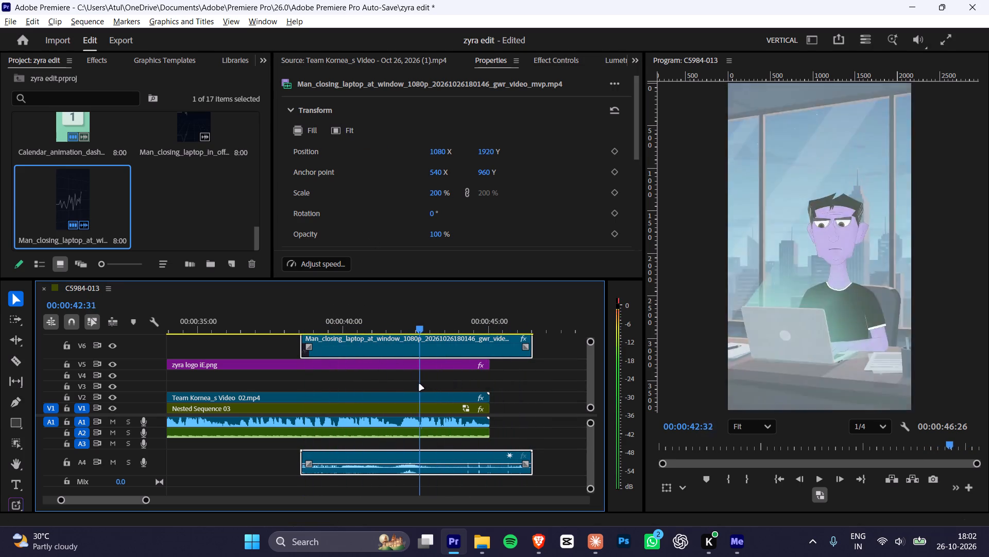
{"action": "left_click_drag", "start_coordinate": [419, 384], "coordinate": [367, 390]}
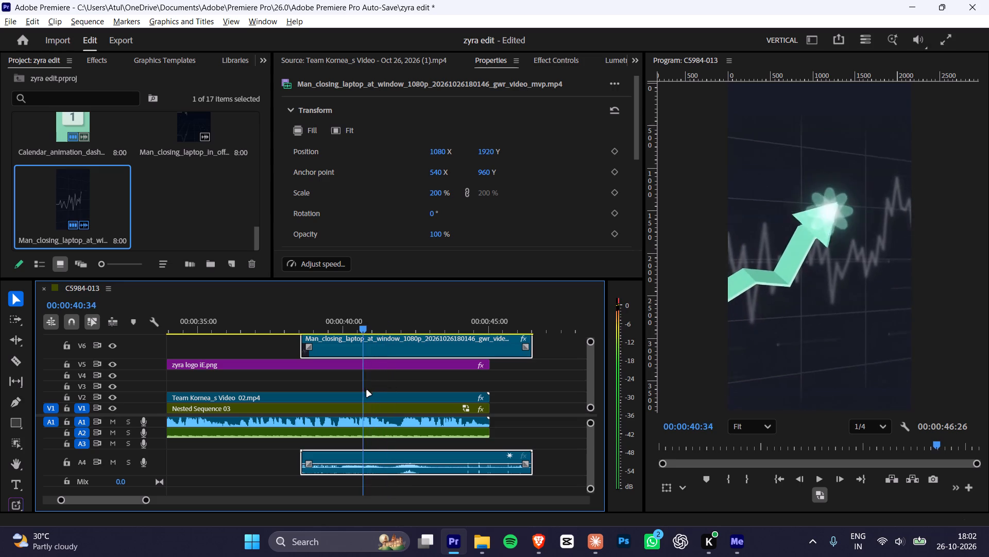
{"action": "left_click_drag", "start_coordinate": [367, 390], "coordinate": [427, 405]}
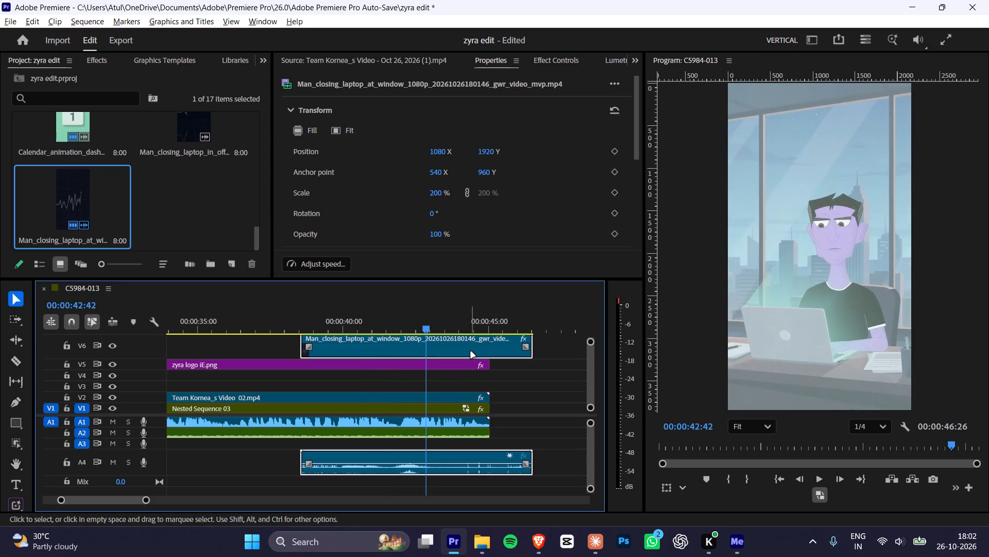
{"action": "left_click", "coordinate": [472, 350]}
{"action": "left_click_drag", "start_coordinate": [424, 326], "coordinate": [420, 328]}
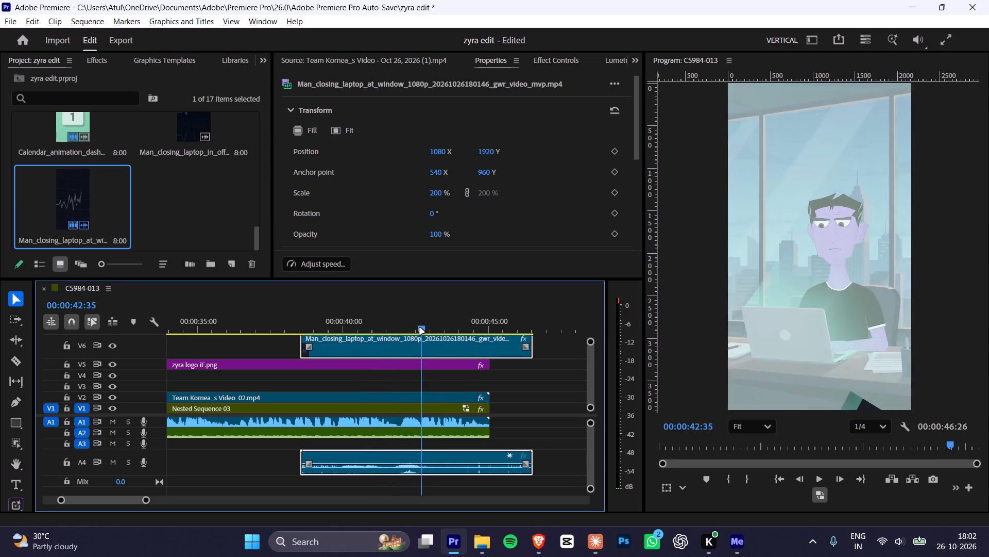
{"action": "left_click_drag", "start_coordinate": [420, 328], "coordinate": [409, 331]}
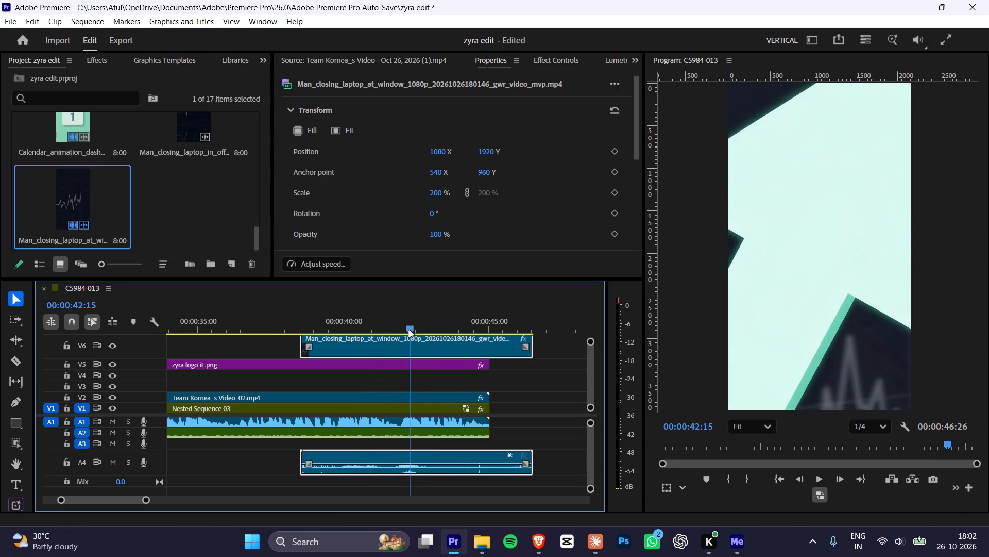
{"action": "key", "text": "Right"}
{"action": "key", "text": "Right"}
{"action": "key", "text": "Right"}
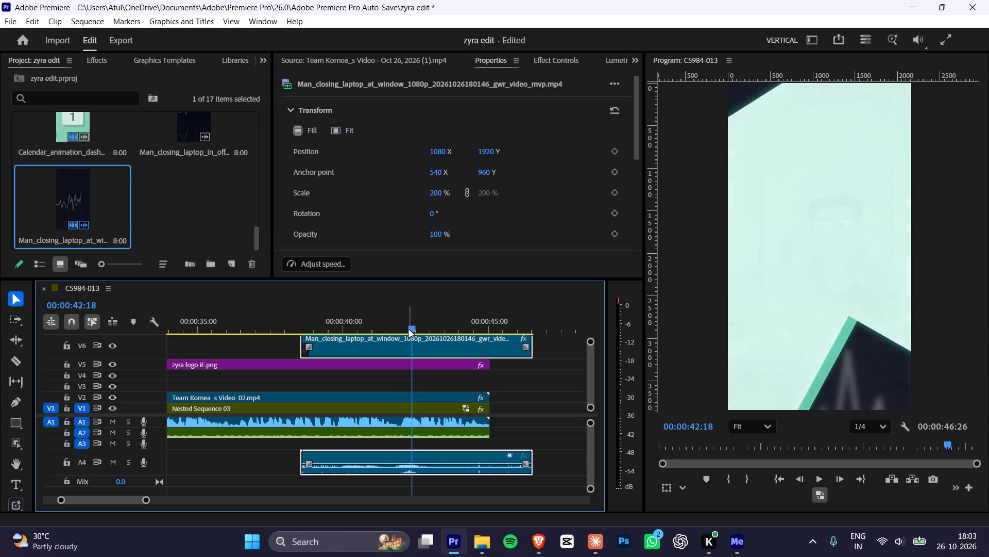
{"action": "key", "text": "ctrl+k"}
Set the first V6 segment's speed to 140% and close the gap before the second segment.
{"action": "left_click", "coordinate": [370, 345]}
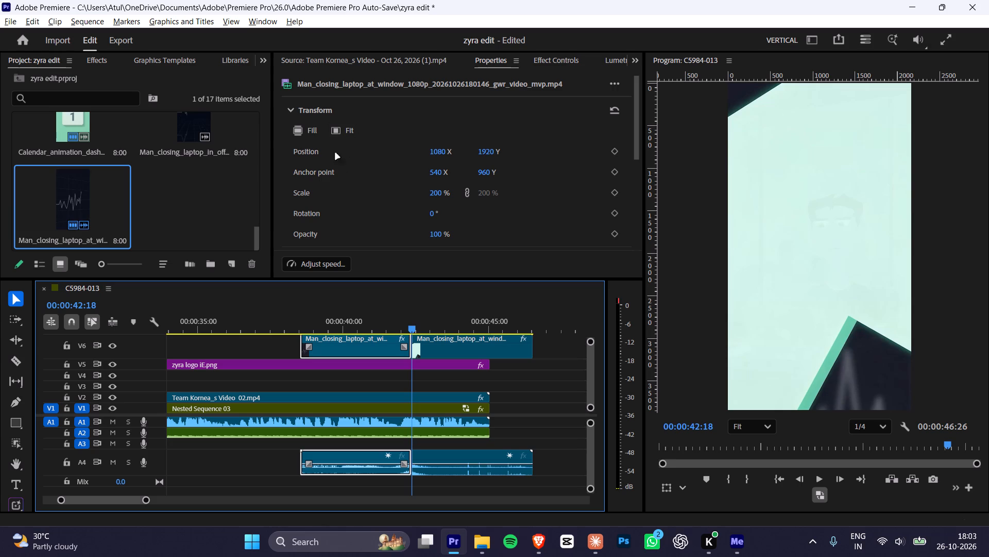
{"action": "left_click", "coordinate": [313, 259]}
{"action": "type", "text": "140"}
{"action": "key", "text": "Return"}
{"action": "right_click", "coordinate": [388, 342]}
{"action": "left_click", "coordinate": [411, 352]}
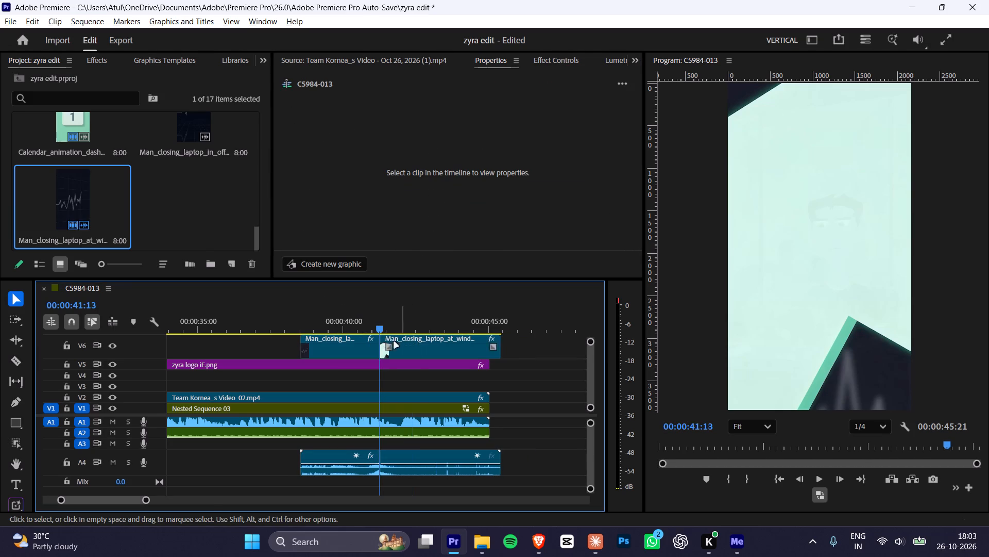
Unlink the audio from both Man_closing_laptop_at_window segments on V6 and delete their audio from A4.
{"action": "left_click", "coordinate": [299, 327]}
{"action": "left_click", "coordinate": [530, 465]}
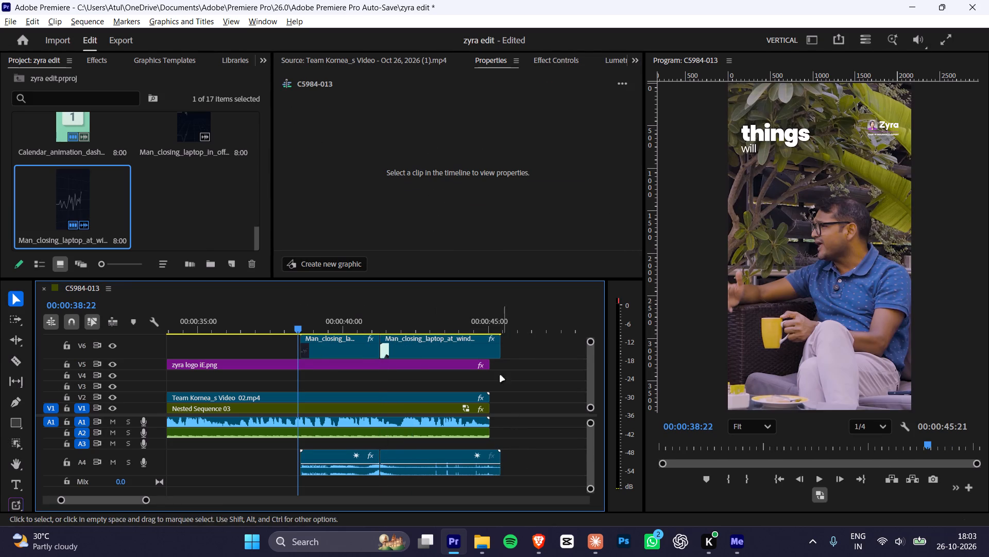
{"action": "left_click", "coordinate": [443, 351]}
{"action": "left_click", "coordinate": [350, 342], "text": "ctrl"}
{"action": "right_click", "coordinate": [350, 342]}
{"action": "left_click", "coordinate": [285, 341]}
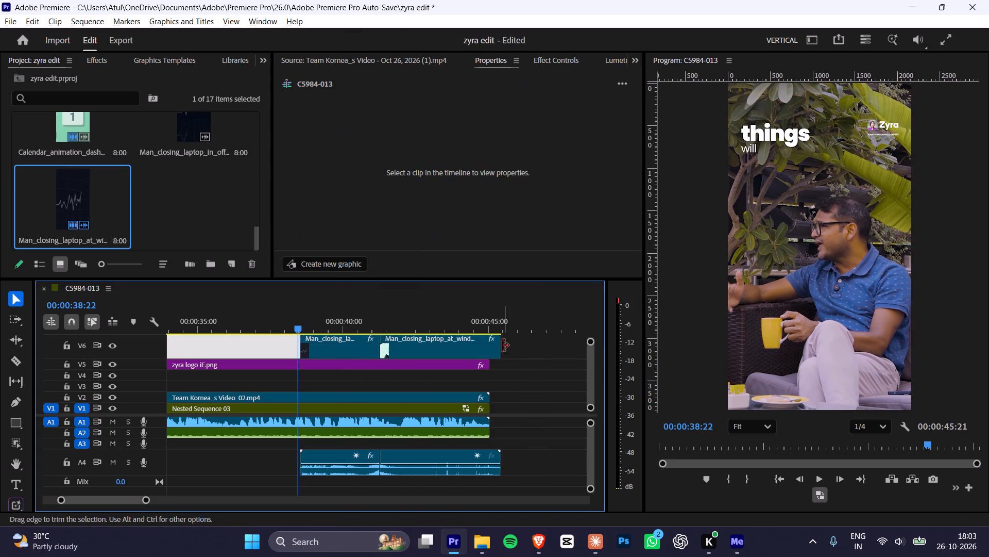
{"action": "left_click_drag", "start_coordinate": [511, 356], "coordinate": [347, 352]}
{"action": "right_click", "coordinate": [345, 352]}
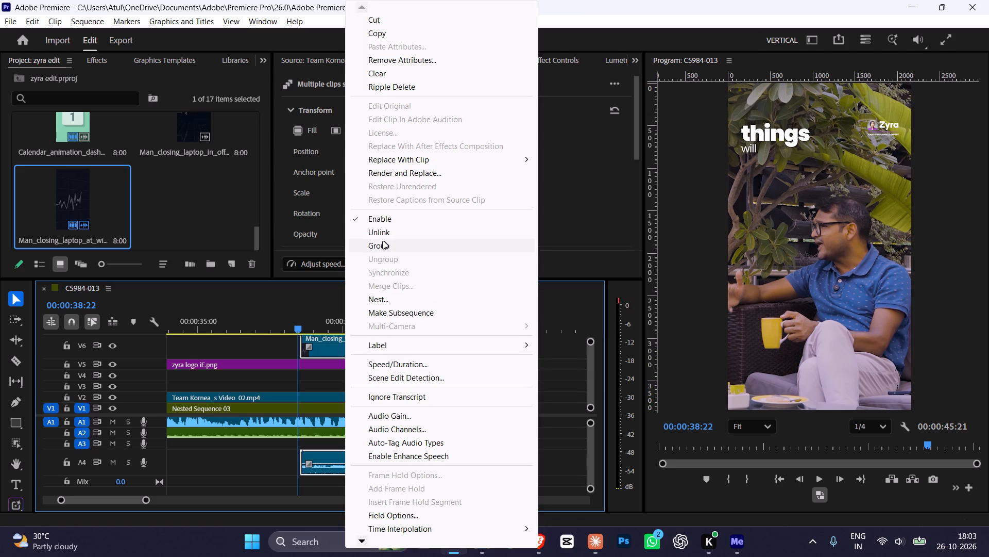
{"action": "left_click", "coordinate": [382, 236]}
{"action": "left_click_drag", "start_coordinate": [328, 489], "coordinate": [474, 464]}
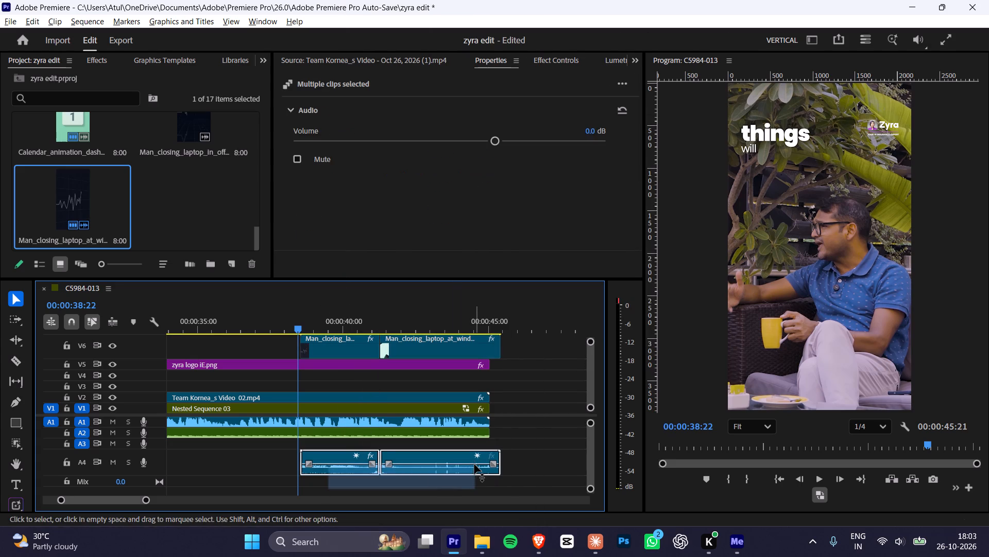
{"action": "key", "text": "Delete"}
Move both V6 segments slightly earlier against the voice-over, keeping them adjoining, so the first starts at about 38 seconds.
{"action": "left_click", "coordinate": [285, 328]}
{"action": "key", "text": "space"}
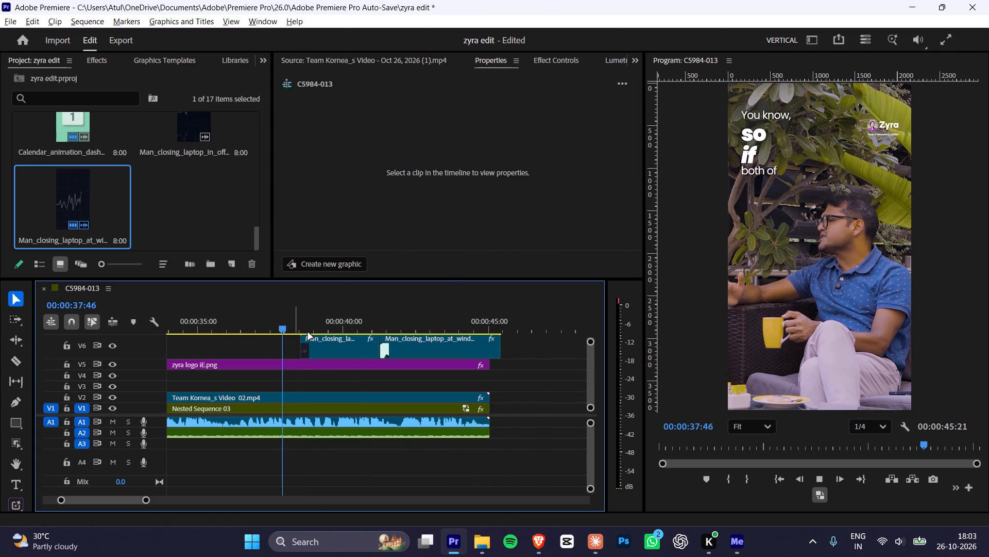
{"action": "key", "text": "space"}
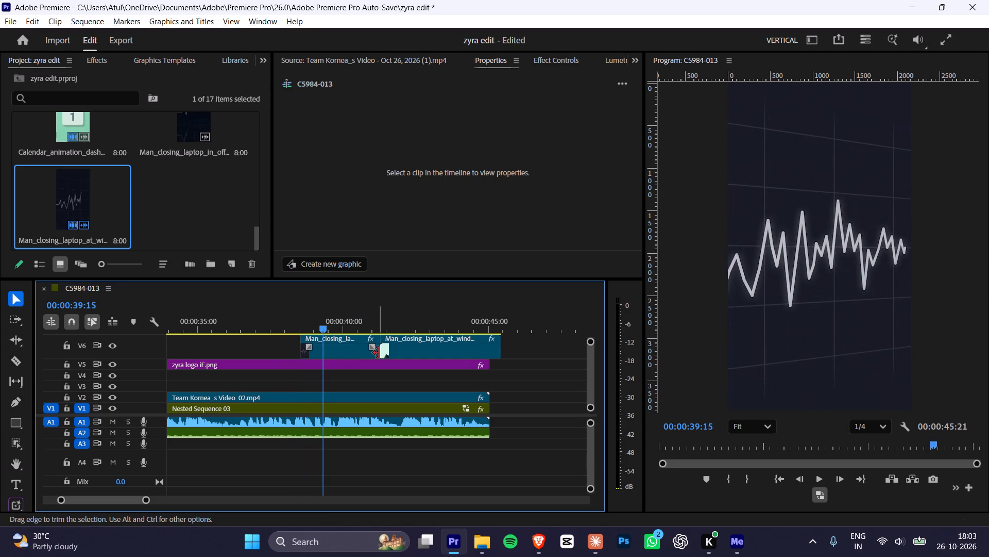
{"action": "left_click", "coordinate": [281, 327]}
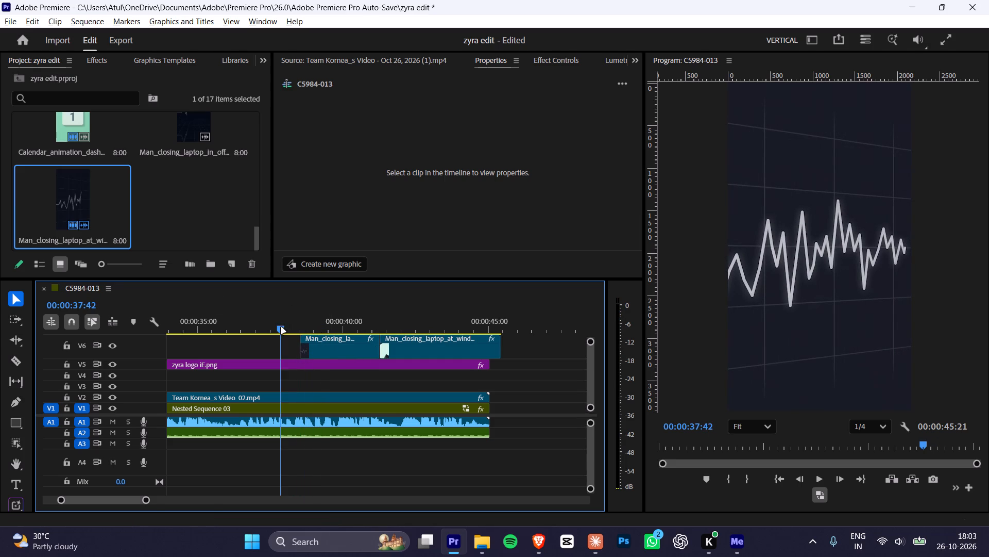
{"action": "left_click", "coordinate": [263, 328]}
{"action": "key", "text": "space"}
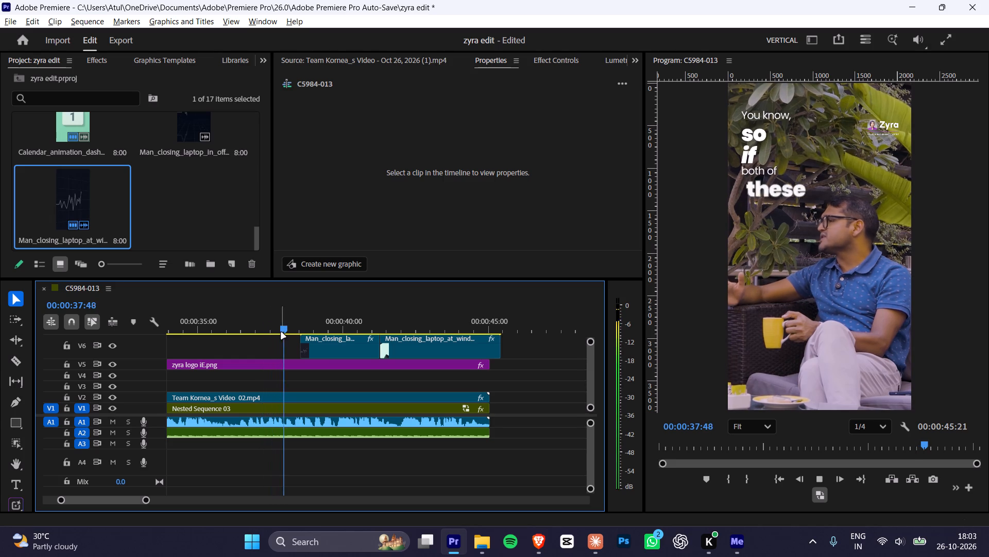
{"action": "key", "text": "space"}
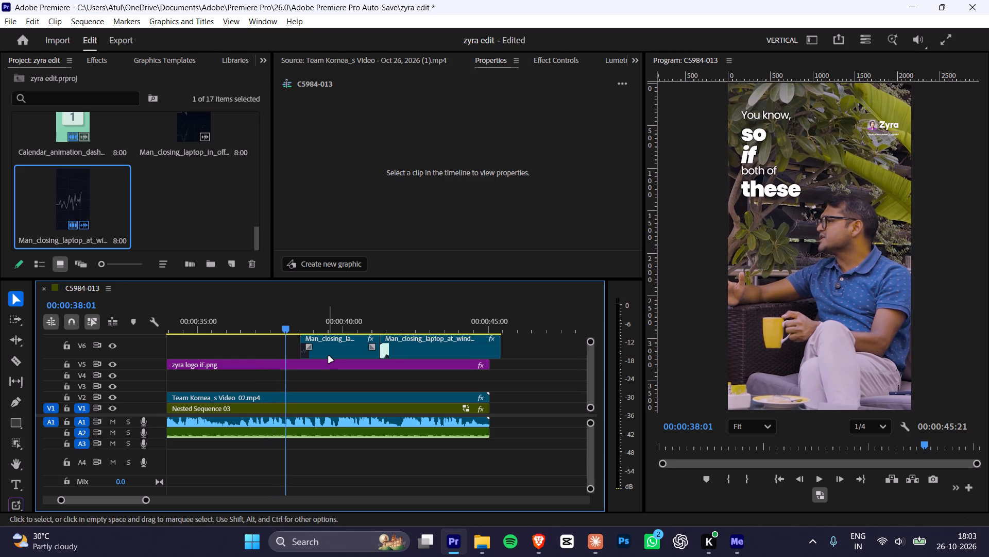
{"action": "key", "text": "space"}
{"action": "key", "text": "space"}
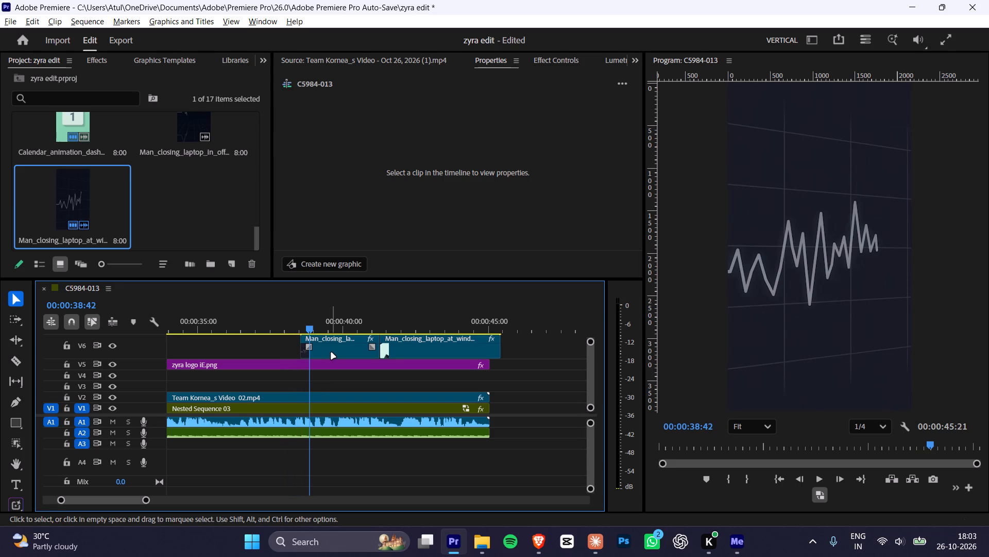
{"action": "left_click", "coordinate": [219, 313]}
{"action": "key", "text": "space"}
{"action": "key", "text": "space"}
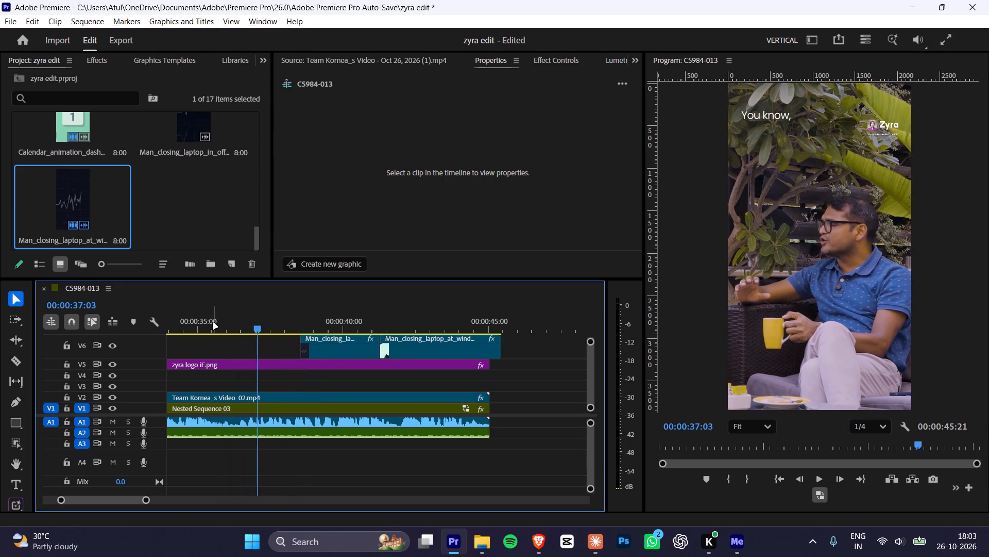
{"action": "key", "text": "space"}
{"action": "key", "text": "space"}
{"action": "key", "text": "space"}
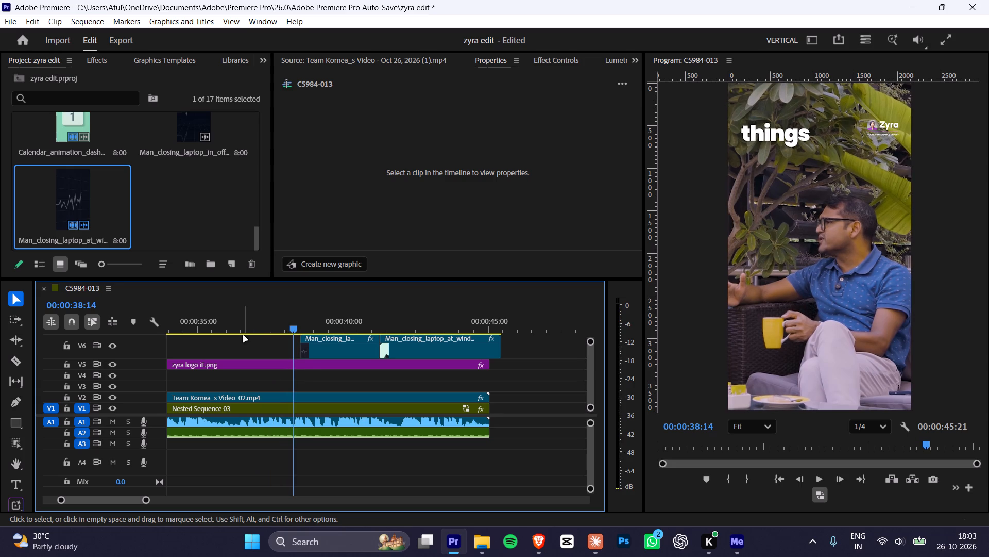
{"action": "key", "text": "space"}
{"action": "left_click", "coordinate": [353, 346]}
{"action": "left_click_drag", "start_coordinate": [347, 346], "coordinate": [340, 349]}
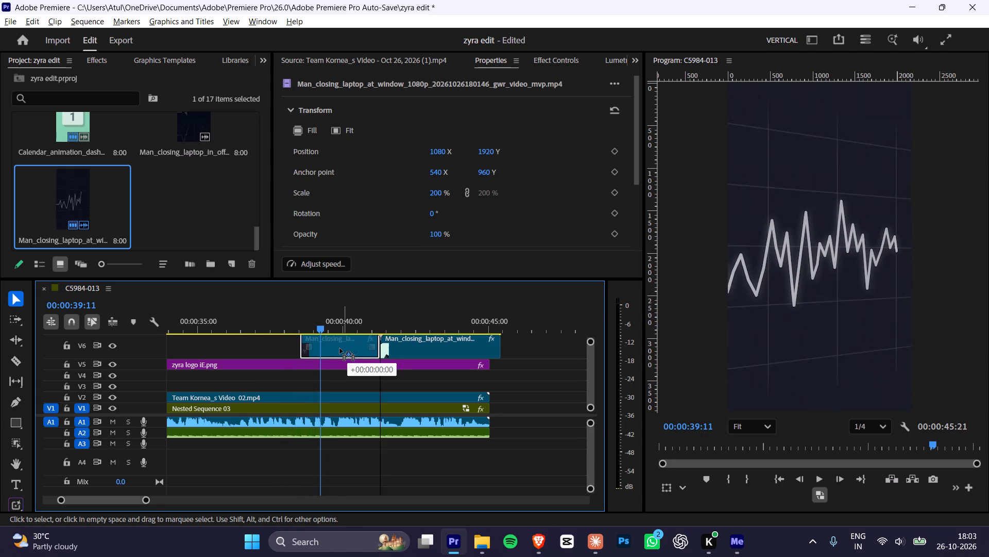
{"action": "left_click_drag", "start_coordinate": [340, 349], "coordinate": [337, 349]}
{"action": "left_click_drag", "start_coordinate": [400, 347], "coordinate": [391, 347]}
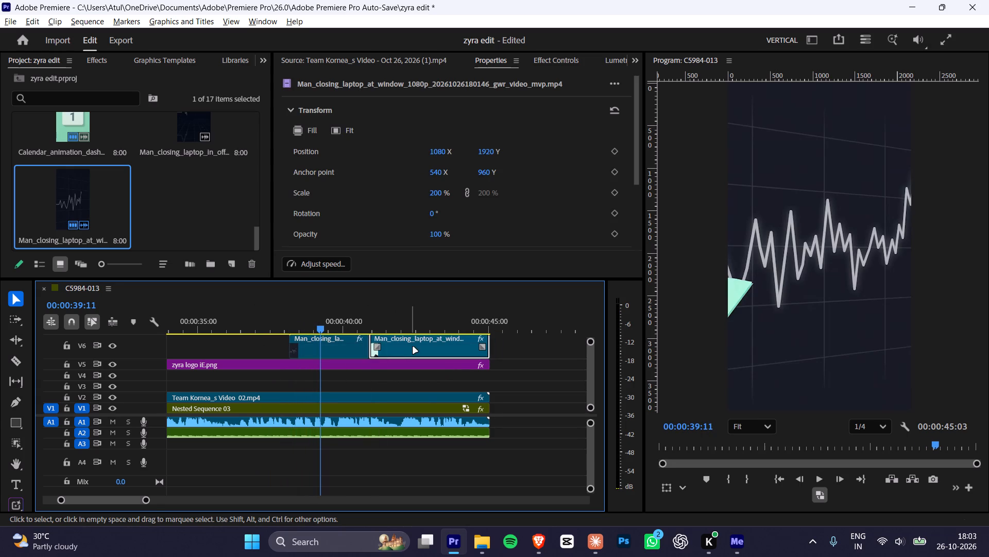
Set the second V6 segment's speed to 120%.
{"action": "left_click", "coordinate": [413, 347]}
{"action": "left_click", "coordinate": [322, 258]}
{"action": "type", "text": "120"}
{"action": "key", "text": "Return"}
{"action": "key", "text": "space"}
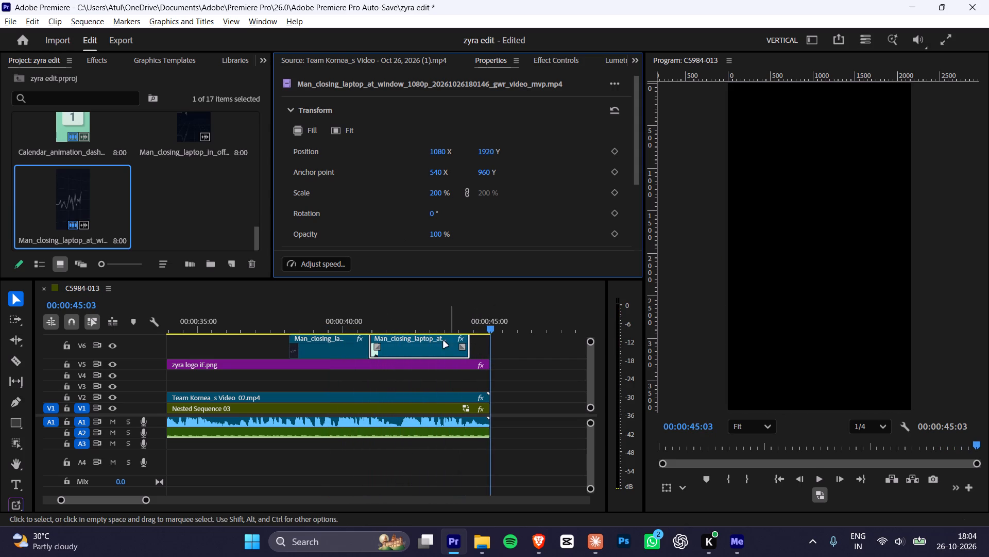
Set the second V6 segment's speed to 140% and play back the retimed ending from before the first segment.
{"action": "left_click", "coordinate": [430, 342]}
{"action": "left_click", "coordinate": [379, 330]}
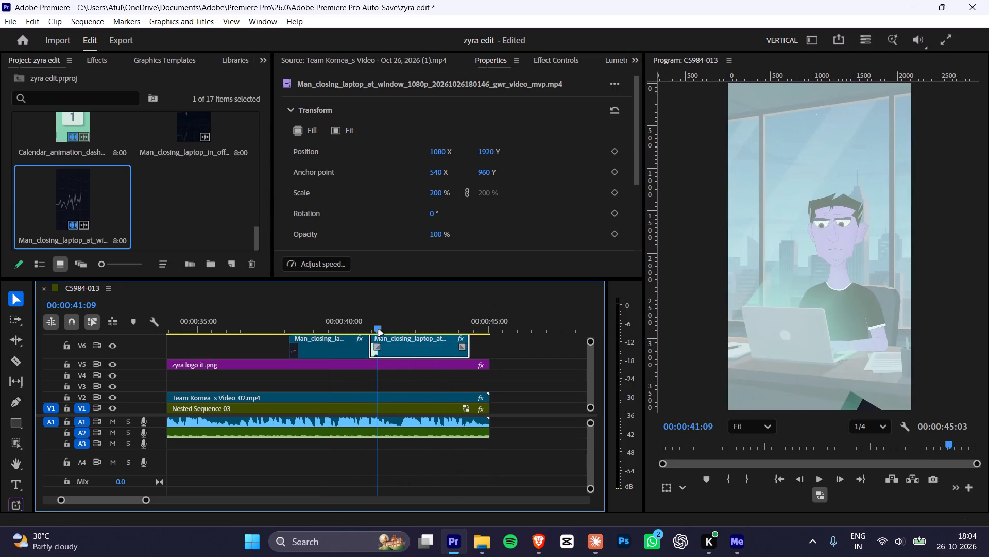
{"action": "left_click", "coordinate": [398, 347]}
{"action": "left_click", "coordinate": [318, 263]}
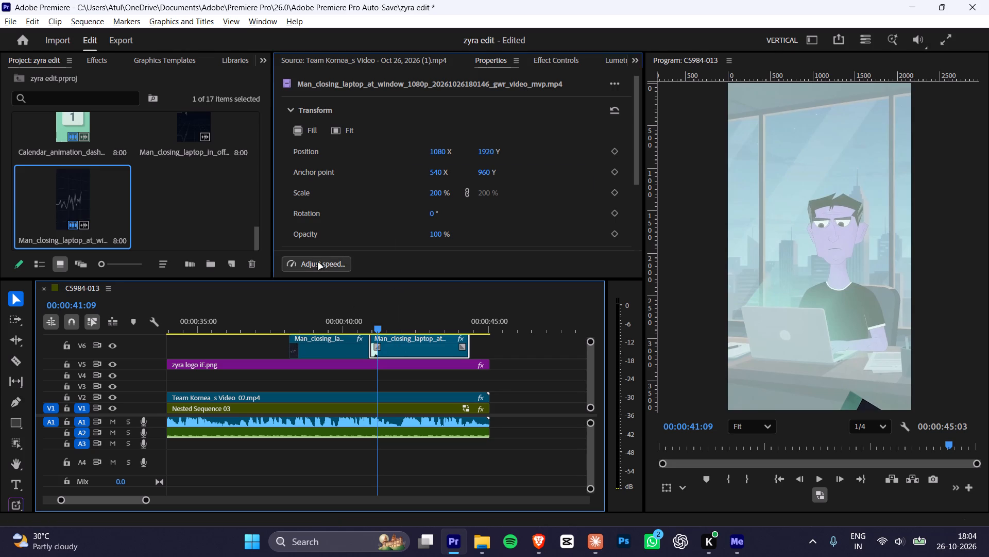
{"action": "key", "text": "1"}
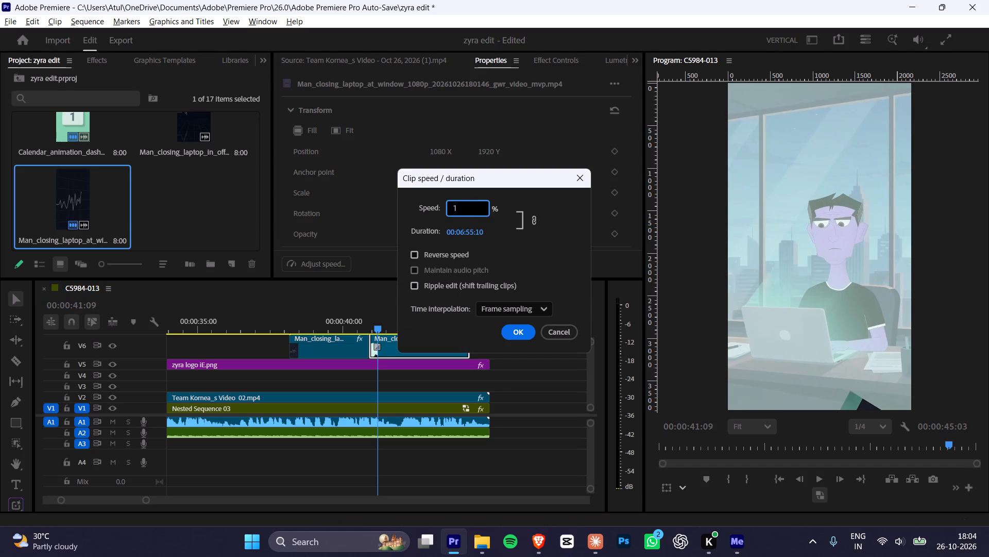
{"action": "type", "text": "40"}
{"action": "key", "text": "Return"}
{"action": "left_click", "coordinate": [284, 324]}
{"action": "key", "text": "space"}
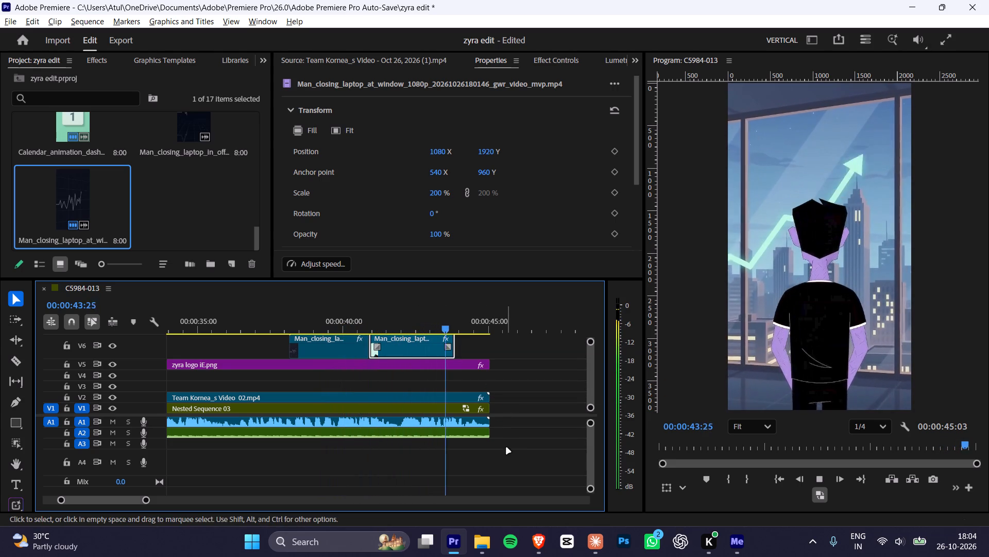
{"action": "key", "text": "space"}
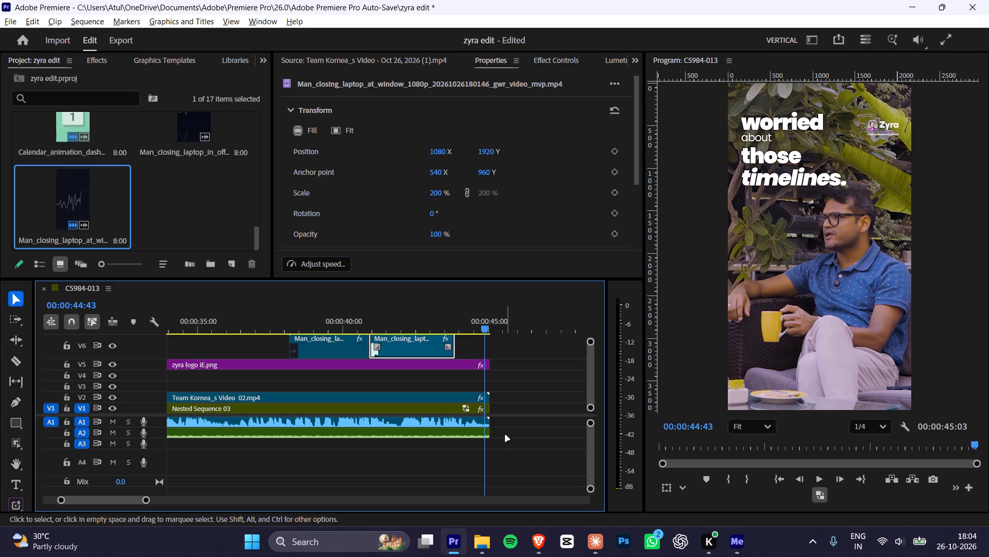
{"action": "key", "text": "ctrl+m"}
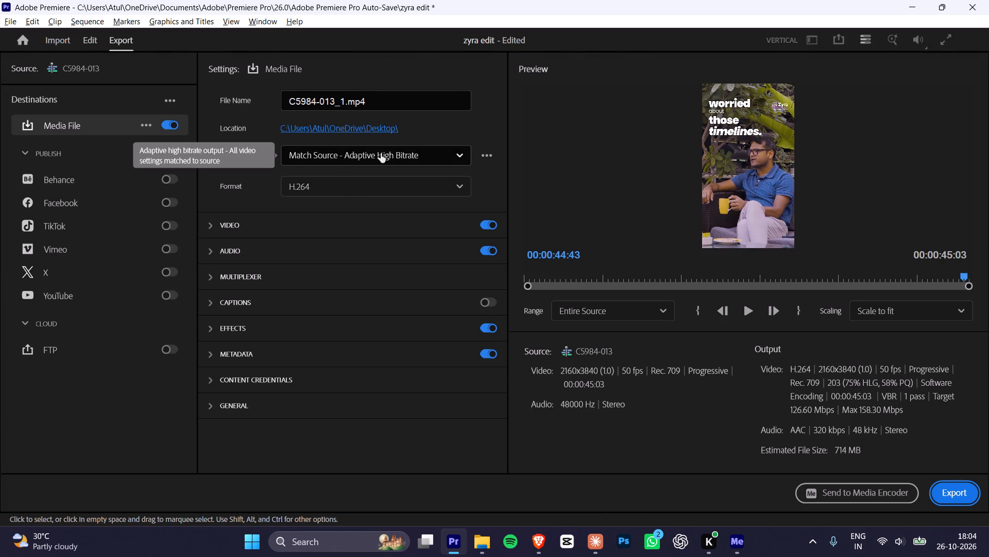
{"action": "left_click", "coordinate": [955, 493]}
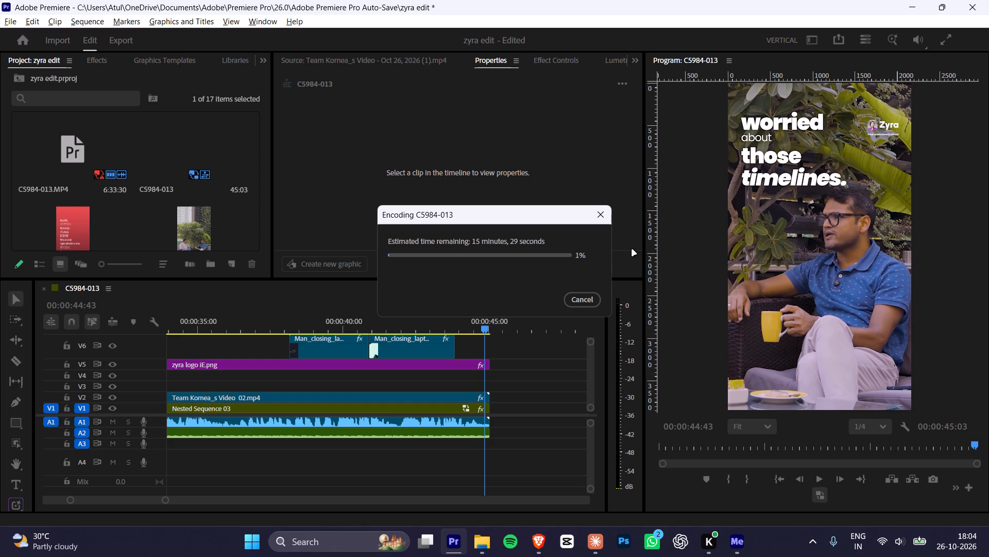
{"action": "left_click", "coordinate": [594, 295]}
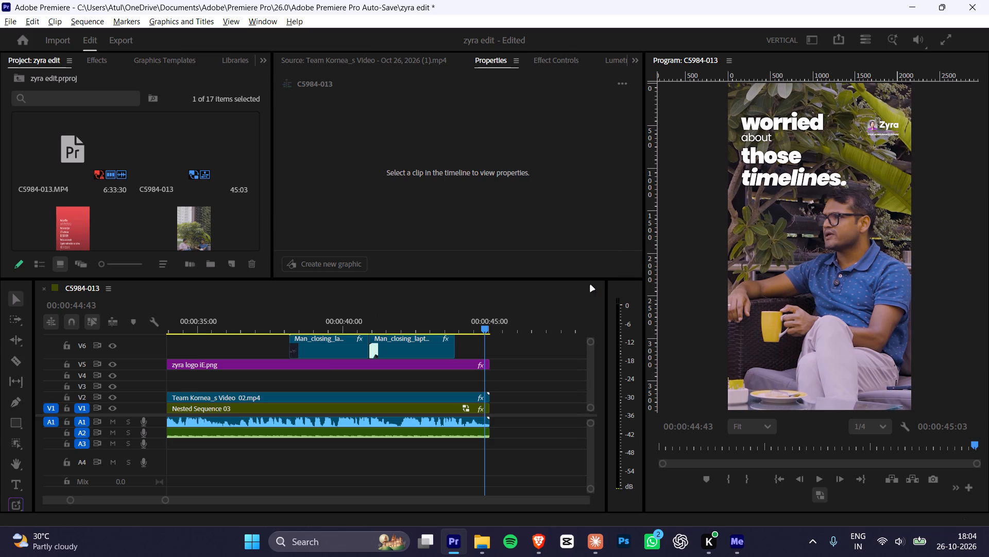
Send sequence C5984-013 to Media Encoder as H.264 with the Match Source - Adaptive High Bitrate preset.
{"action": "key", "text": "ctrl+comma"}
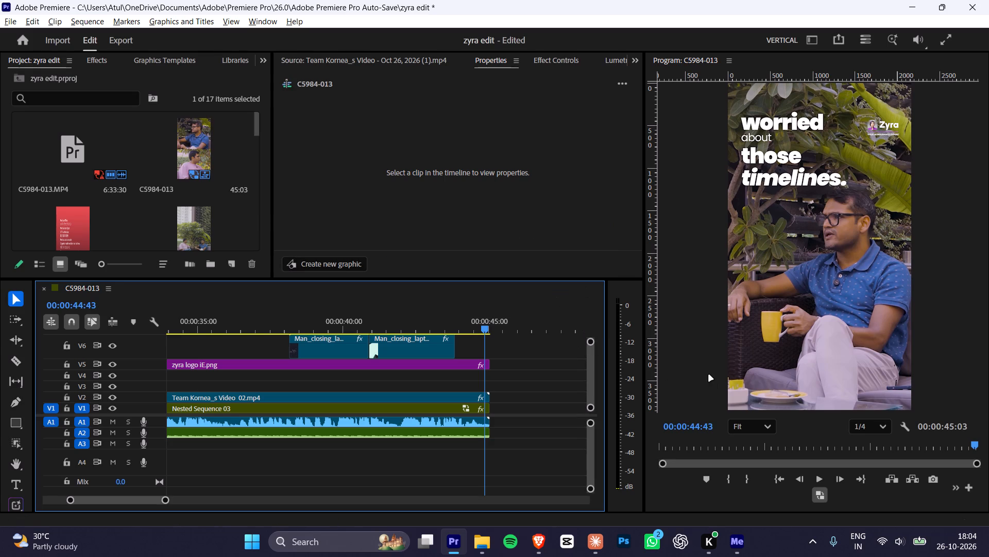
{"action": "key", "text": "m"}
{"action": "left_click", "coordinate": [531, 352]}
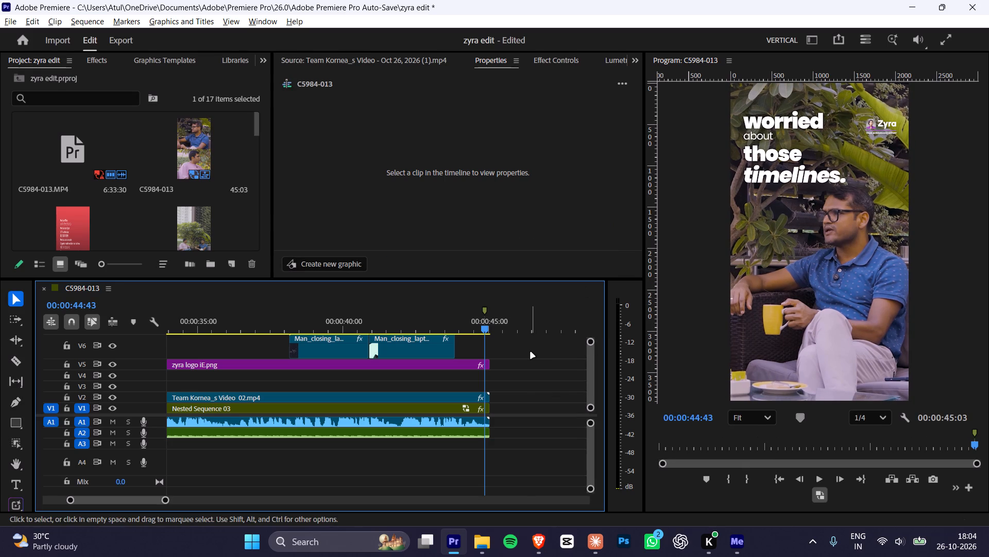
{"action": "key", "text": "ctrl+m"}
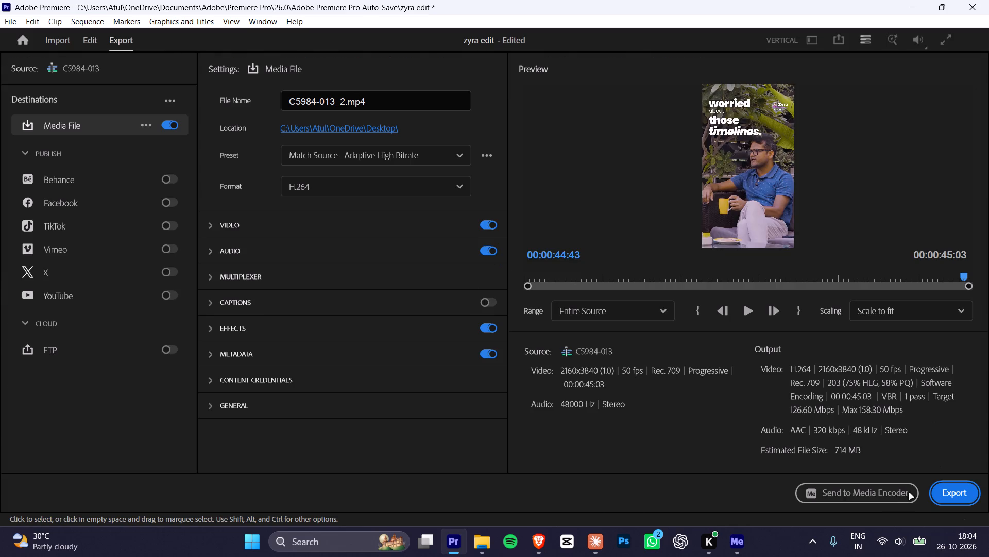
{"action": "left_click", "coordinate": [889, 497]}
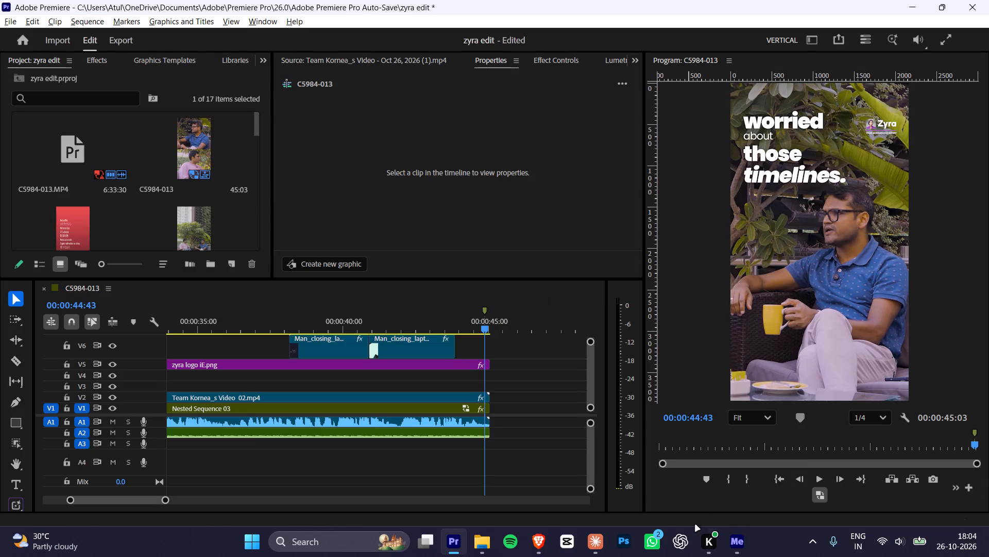
Switch to Media Encoder, examine the queued C5984-013 item's format, preset and output file, and close Media Encoder.
{"action": "left_click", "coordinate": [735, 548]}
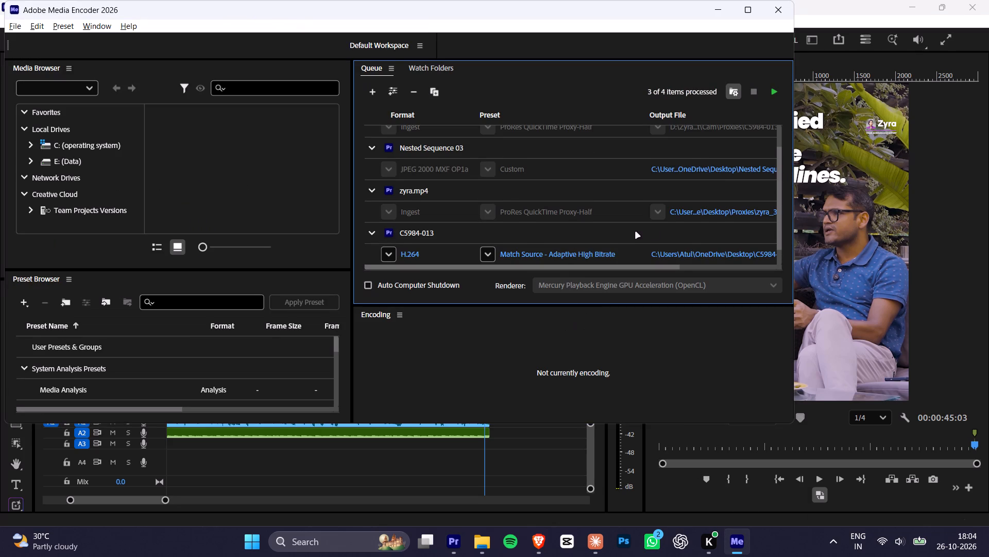
{"action": "scroll", "coordinate": [655, 232], "scroll_direction": "down", "scroll_amount": 14}
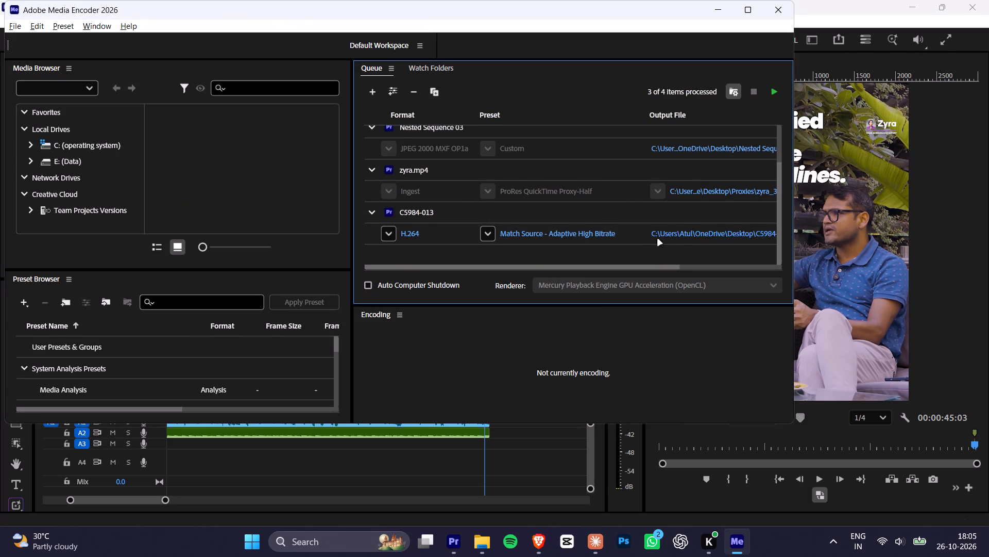
{"action": "scroll", "coordinate": [658, 239], "scroll_direction": "down", "scroll_amount": 3}
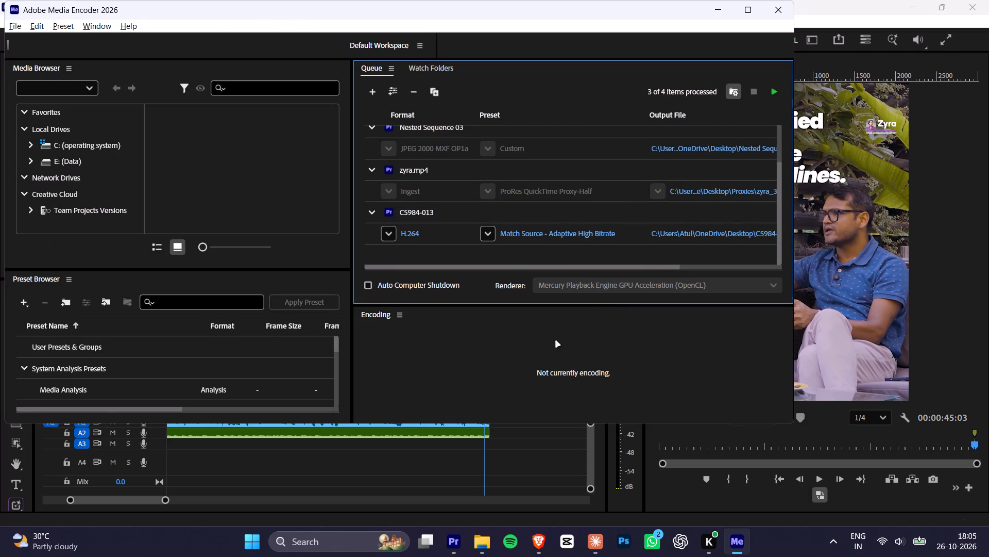
{"action": "scroll", "coordinate": [310, 349], "scroll_direction": "down", "scroll_amount": 3}
{"action": "scroll", "coordinate": [210, 350], "scroll_direction": "down", "scroll_amount": 2}
{"action": "scroll", "coordinate": [403, 338], "scroll_direction": "up", "scroll_amount": 11}
{"action": "scroll", "coordinate": [541, 219], "scroll_direction": "down", "scroll_amount": 3}
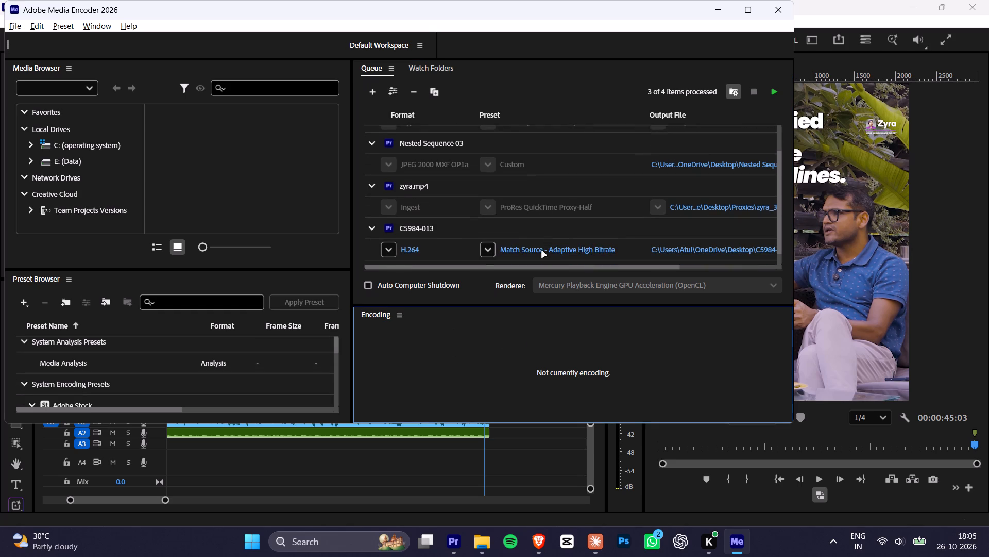
{"action": "scroll", "coordinate": [542, 251], "scroll_direction": "down", "scroll_amount": 2}
{"action": "left_click", "coordinate": [527, 453]}
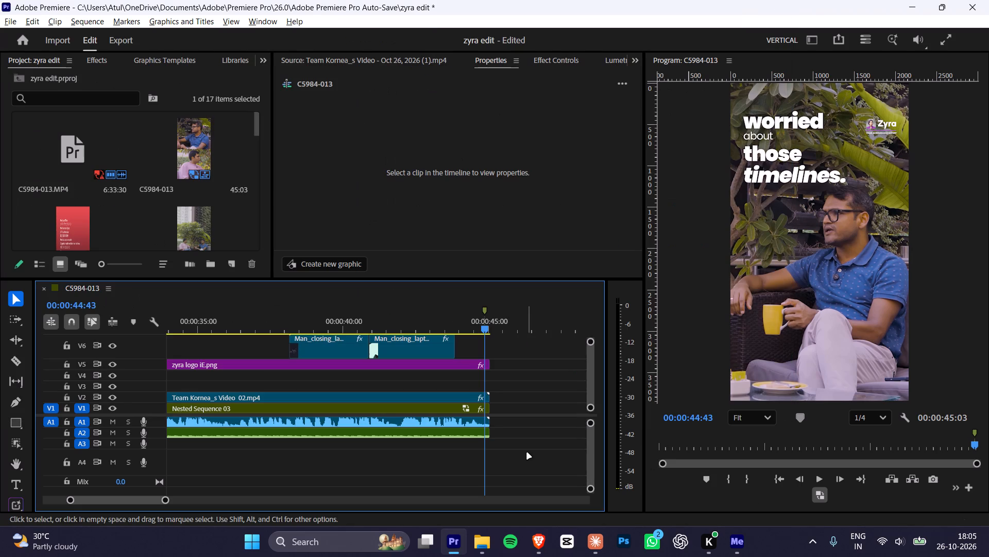
{"action": "left_click", "coordinate": [742, 551]}
{"action": "scroll", "coordinate": [624, 236], "scroll_direction": "down", "scroll_amount": 6}
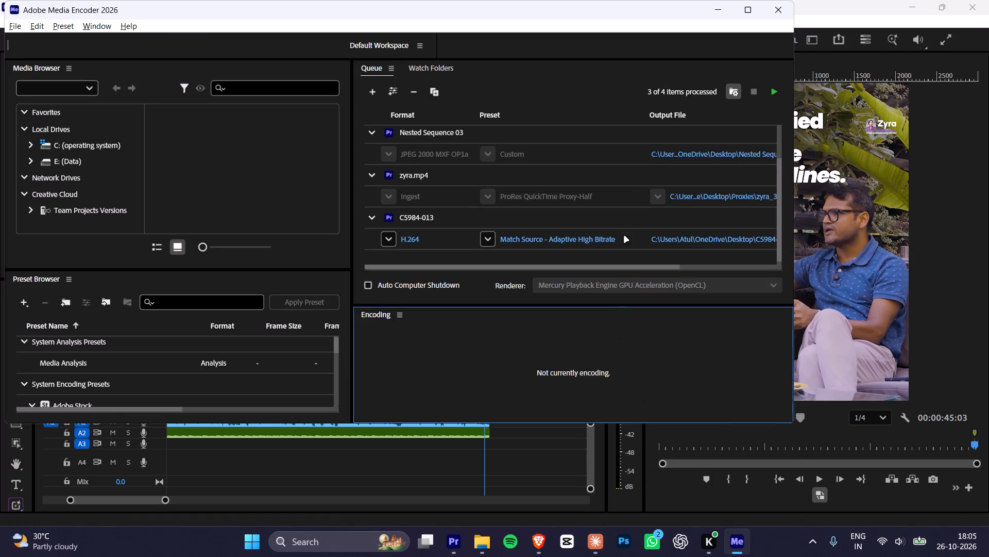
{"action": "scroll", "coordinate": [624, 236], "scroll_direction": "down", "scroll_amount": 7}
{"action": "scroll", "coordinate": [479, 221], "scroll_direction": "up", "scroll_amount": 2}
{"action": "scroll", "coordinate": [479, 221], "scroll_direction": "down", "scroll_amount": 7}
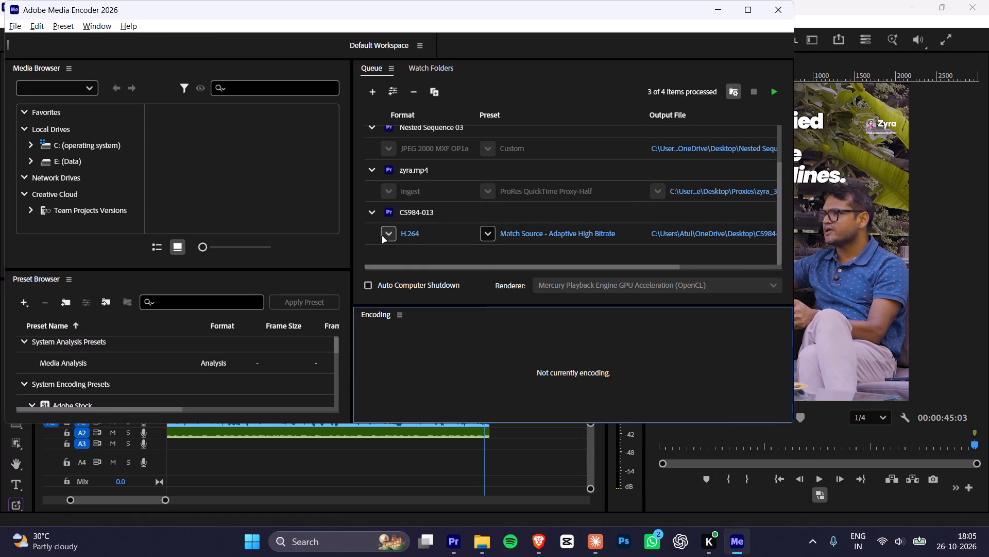
{"action": "left_click", "coordinate": [387, 238]}
{"action": "left_click", "coordinate": [390, 238]}
{"action": "scroll", "coordinate": [466, 245], "scroll_direction": "down", "scroll_amount": 4}
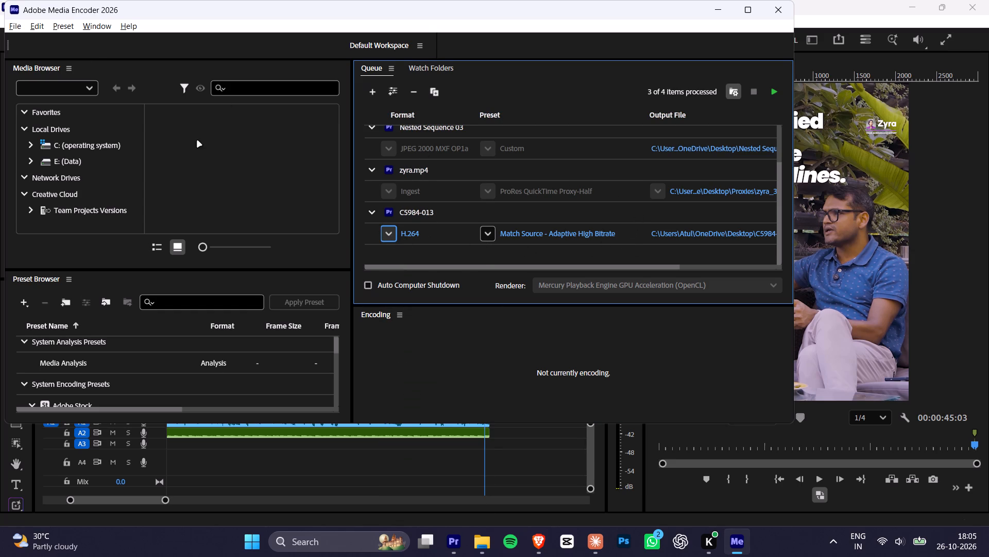
{"action": "right_click", "coordinate": [466, 332]}
{"action": "left_click", "coordinate": [778, 10]}
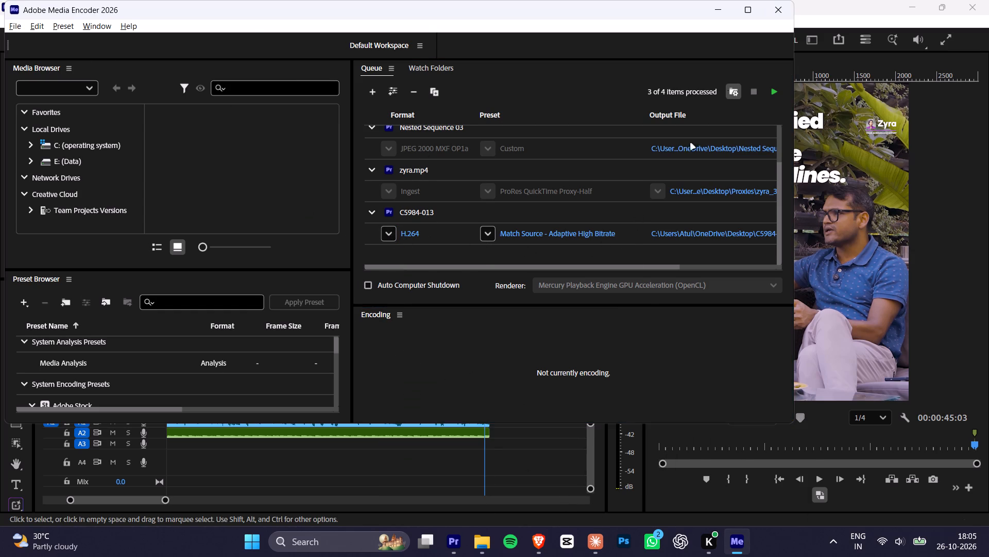
Start exporting the entire C5984-013 sequence to the Desktop as C5984-013_2.mp4 in H.264 with Match Source - Adaptive High Bitrate.
{"action": "left_click", "coordinate": [549, 401]}
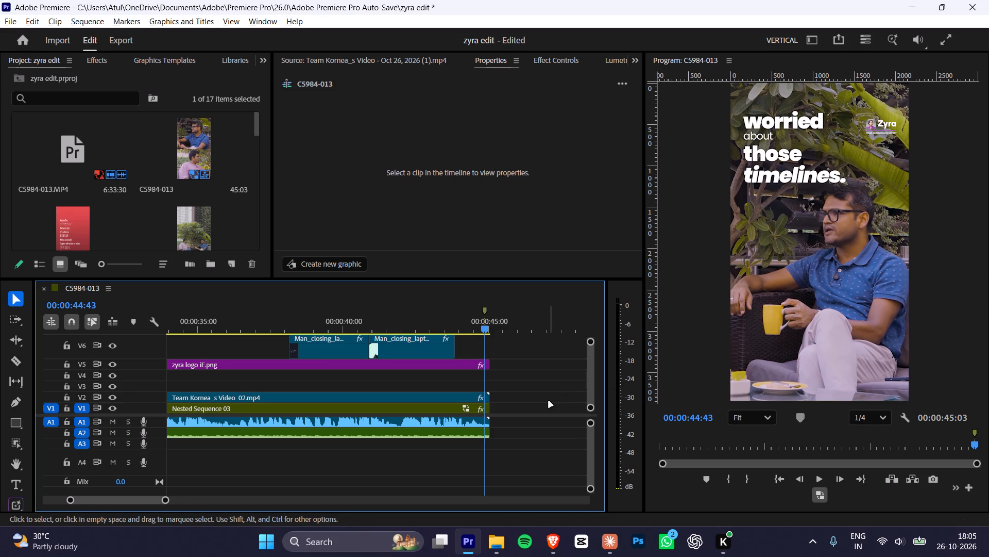
{"action": "key", "text": "ctrl+m"}
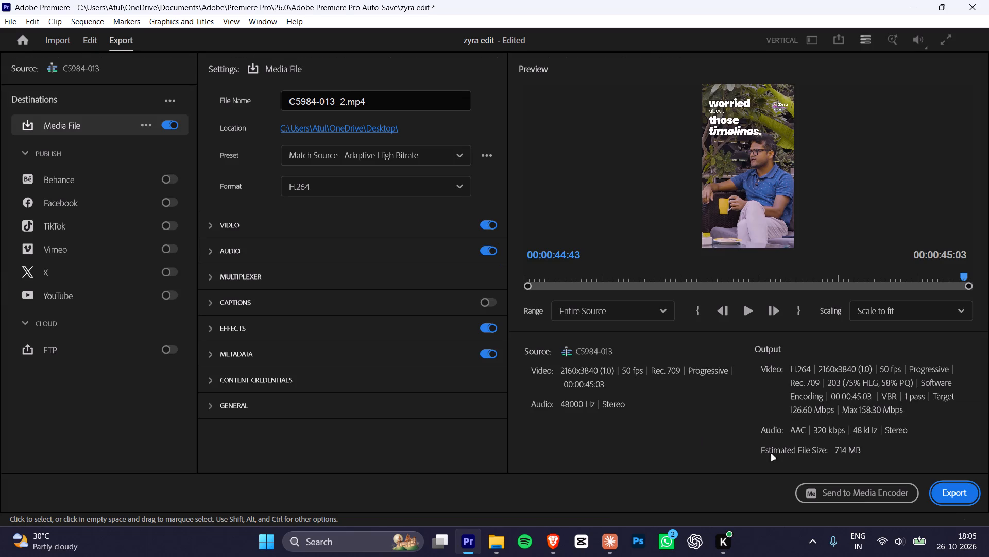
{"action": "left_click", "coordinate": [952, 493]}
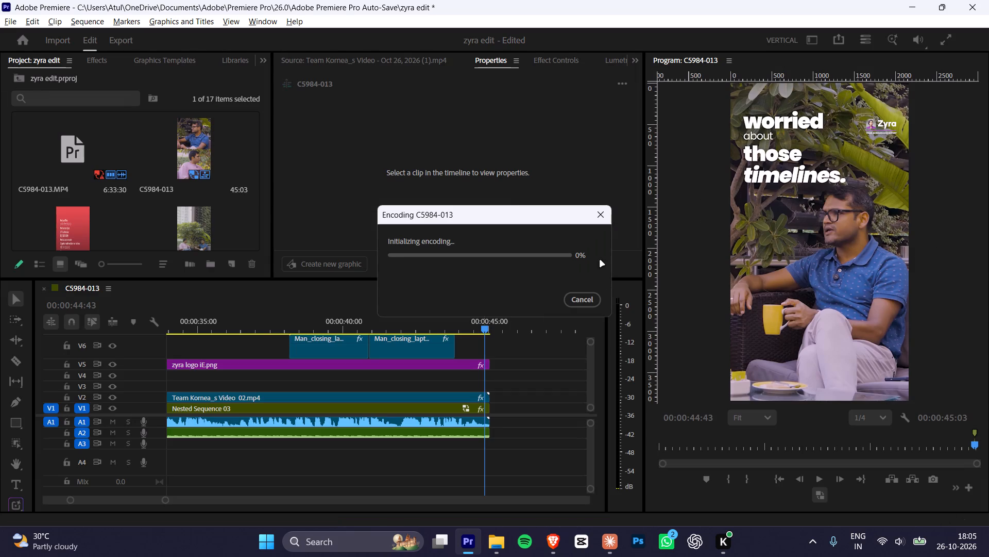